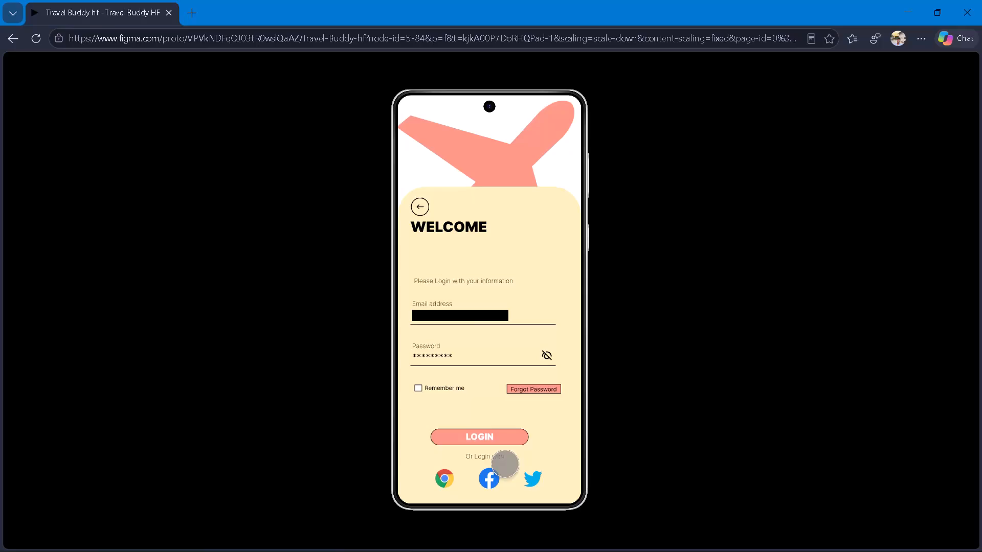
Log in to the Travel Buddy prototype and deny the request to take photos and record videos.
{"action": "left_click", "coordinate": [502, 440]}
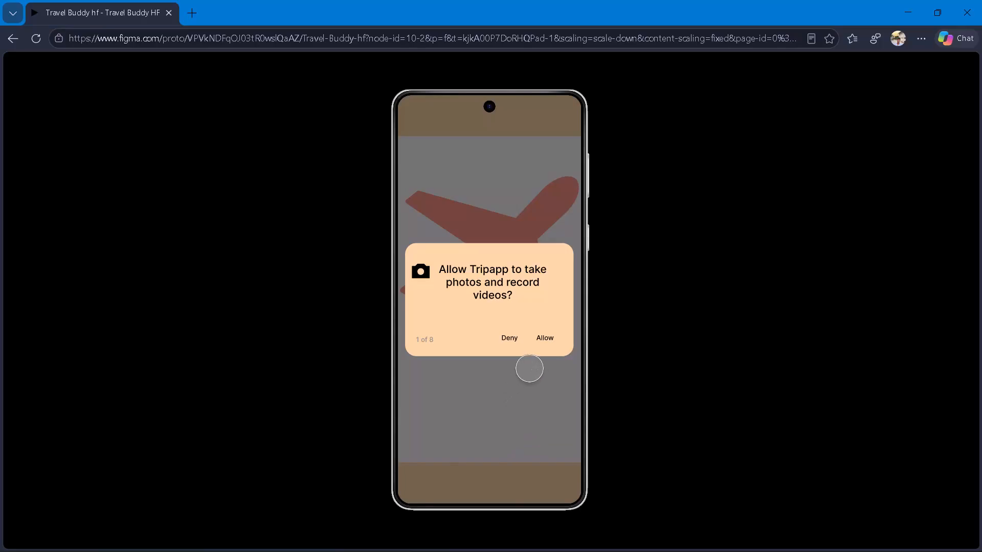
{"action": "left_click", "coordinate": [517, 340]}
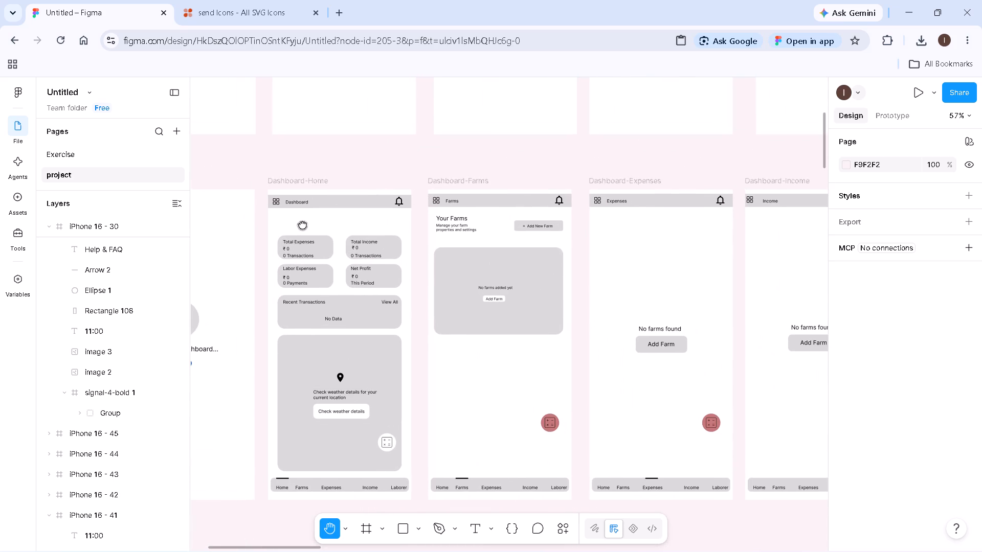
Shift the Dashboard-Home header bar slightly down together with its grid icon, Dashboard title and bell icon.
{"action": "left_click_drag", "start_coordinate": [302, 224], "coordinate": [311, 266], "text": "ctrl"}
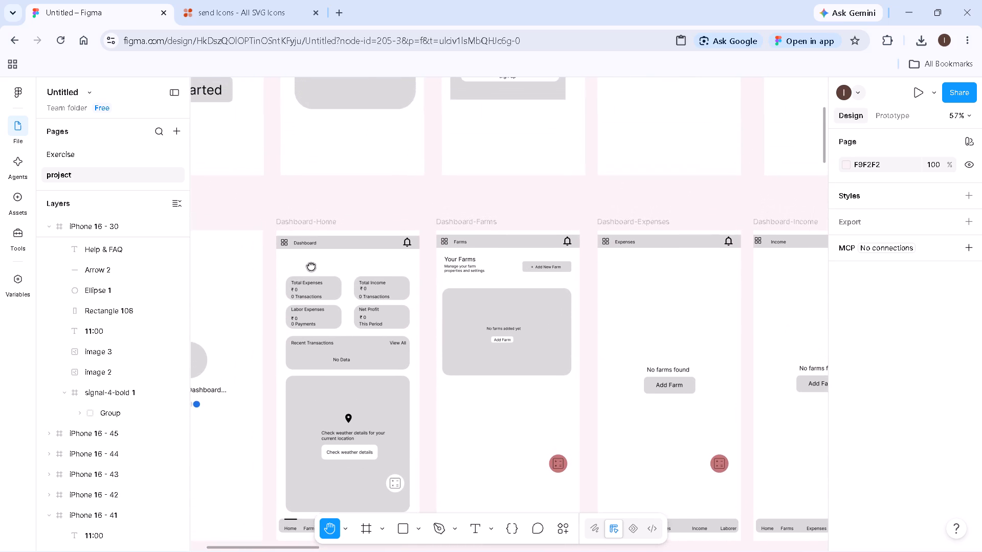
{"action": "left_click_drag", "start_coordinate": [311, 266], "coordinate": [320, 254], "text": "ctrl"}
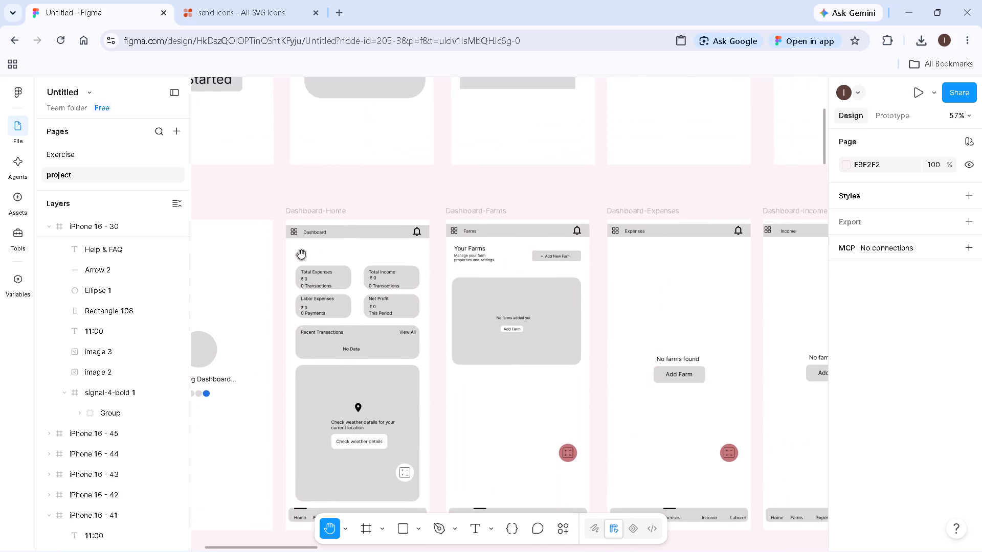
{"action": "scroll", "coordinate": [301, 255], "scroll_direction": "down", "scroll_amount": 6, "text": "ctrl"}
{"action": "scroll", "coordinate": [272, 262], "scroll_direction": "up", "scroll_amount": 4, "text": "ctrl"}
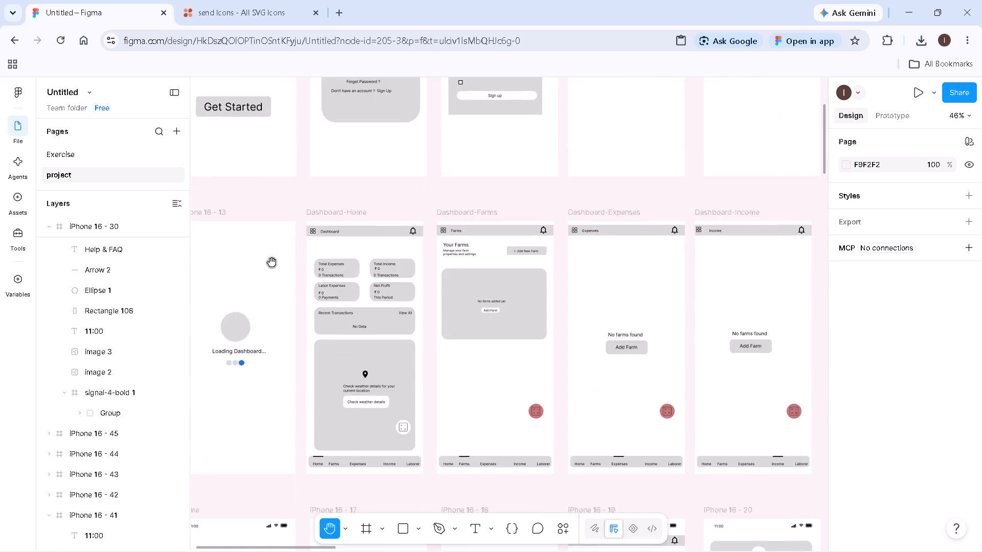
{"action": "scroll", "coordinate": [272, 262], "scroll_direction": "up", "scroll_amount": 6, "text": "ctrl"}
{"action": "scroll", "coordinate": [342, 241], "scroll_direction": "up", "scroll_amount": 5, "text": "ctrl"}
{"action": "key", "text": "v"}
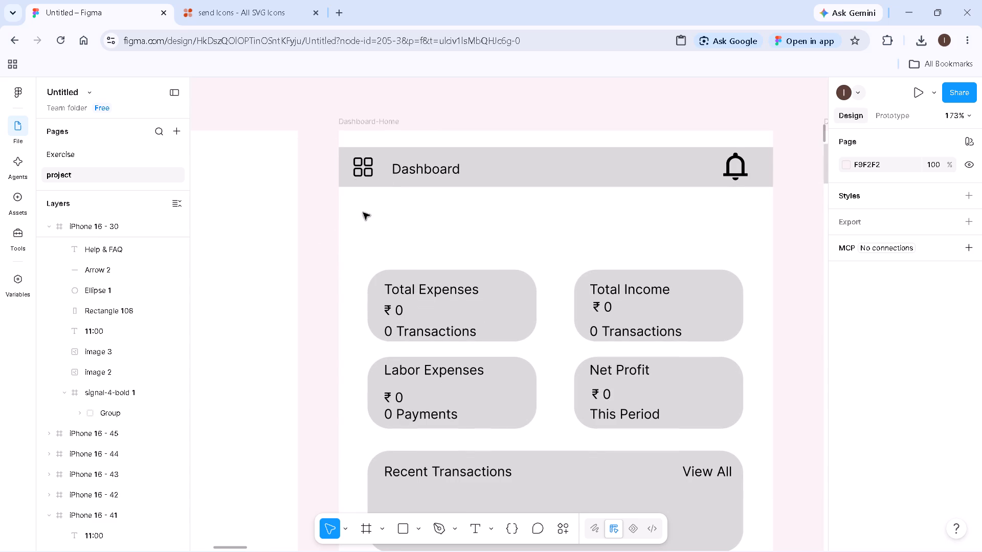
{"action": "left_click_drag", "start_coordinate": [344, 139], "coordinate": [552, 193]}
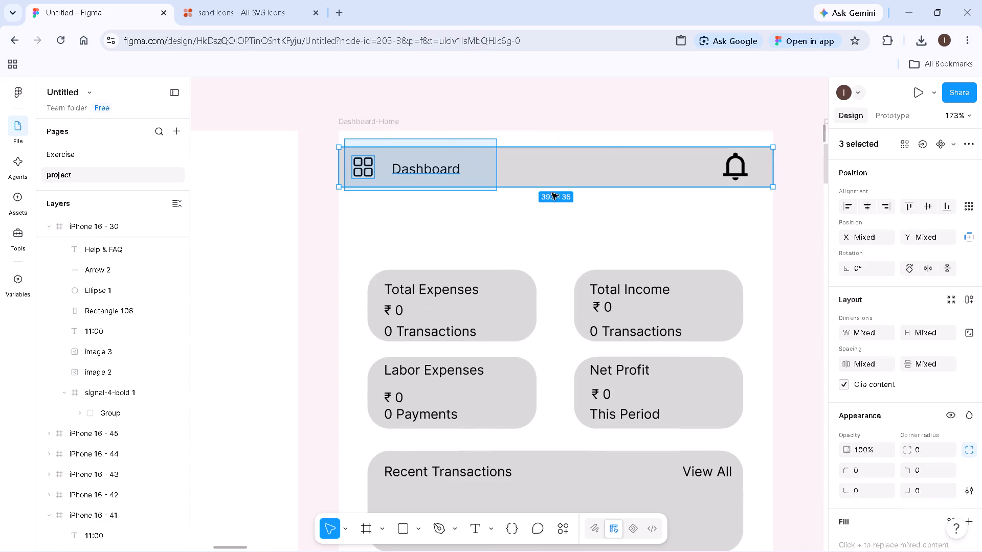
{"action": "left_click_drag", "start_coordinate": [552, 193], "coordinate": [699, 206]}
{"action": "left_click", "coordinate": [700, 206]}
{"action": "left_click", "coordinate": [704, 205]}
{"action": "left_click", "coordinate": [708, 204]}
{"action": "left_click_drag", "start_coordinate": [718, 199], "coordinate": [613, 198]}
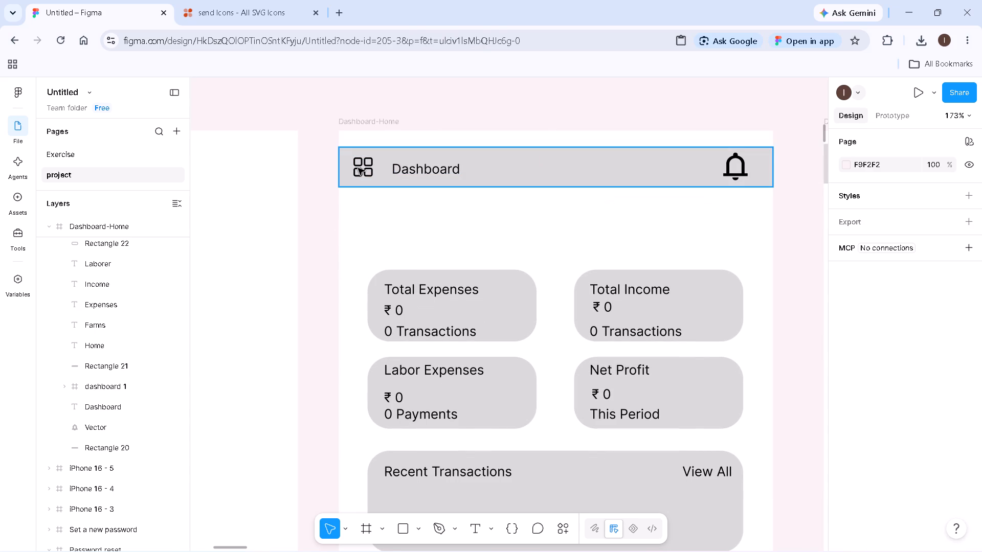
{"action": "left_click_drag", "start_coordinate": [348, 136], "coordinate": [750, 201]}
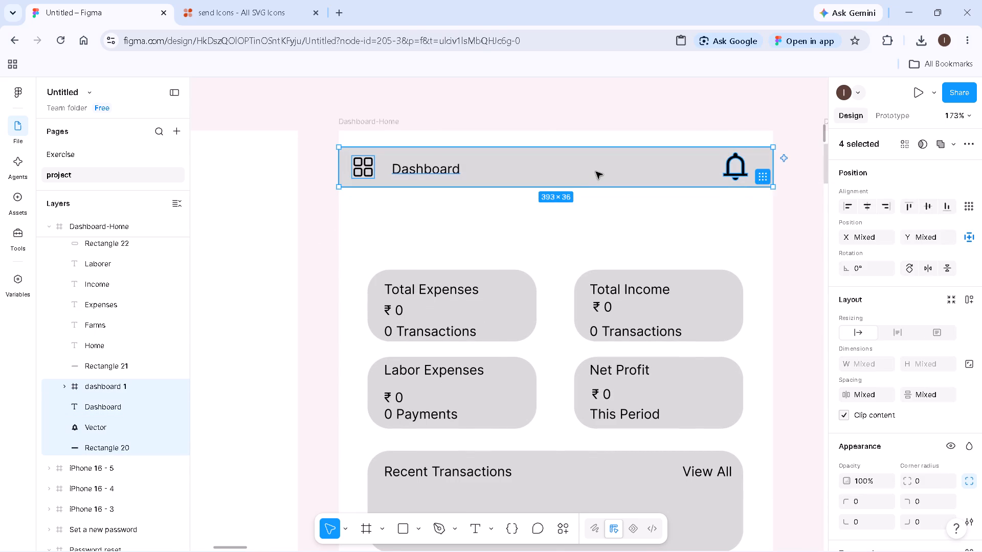
{"action": "left_click_drag", "start_coordinate": [595, 169], "coordinate": [596, 178]}
{"action": "left_click", "coordinate": [600, 215]}
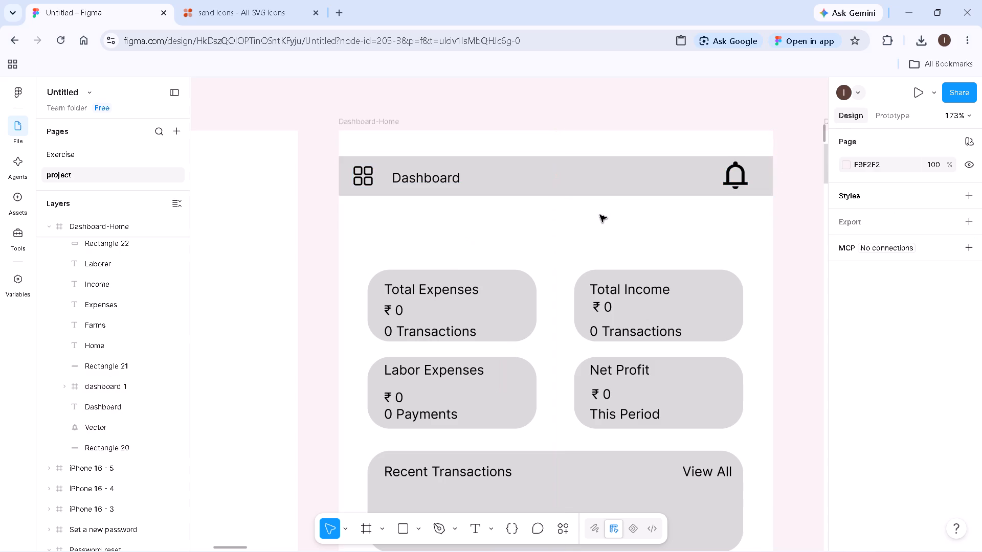
Copy the 11:00 time and the signal, Wi-Fi and battery icons from iPhone 16 - 18 into the Dashboard-Home frame.
{"action": "scroll", "coordinate": [600, 215], "scroll_direction": "down", "scroll_amount": 12, "text": "ctrl"}
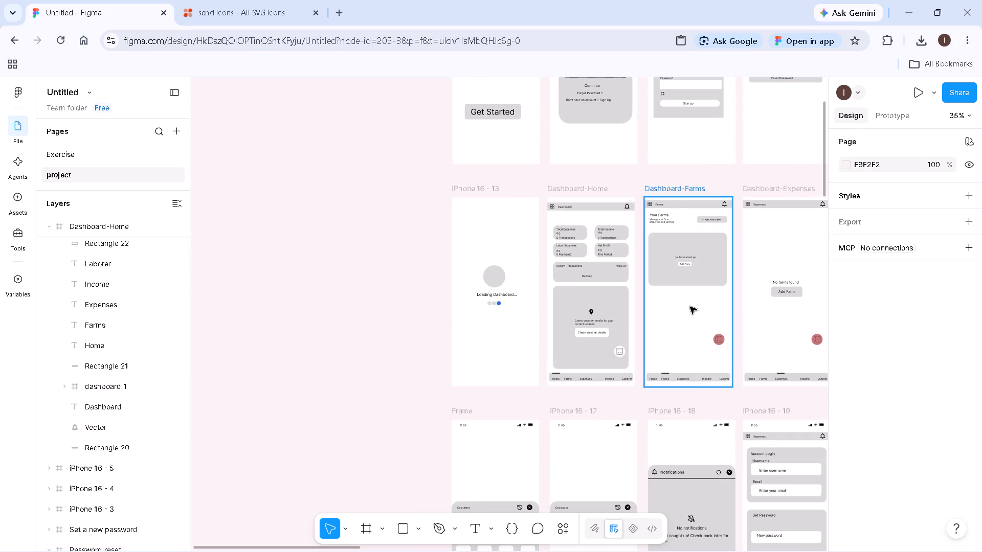
{"action": "scroll", "coordinate": [664, 436], "scroll_direction": "up", "scroll_amount": 10, "text": "ctrl"}
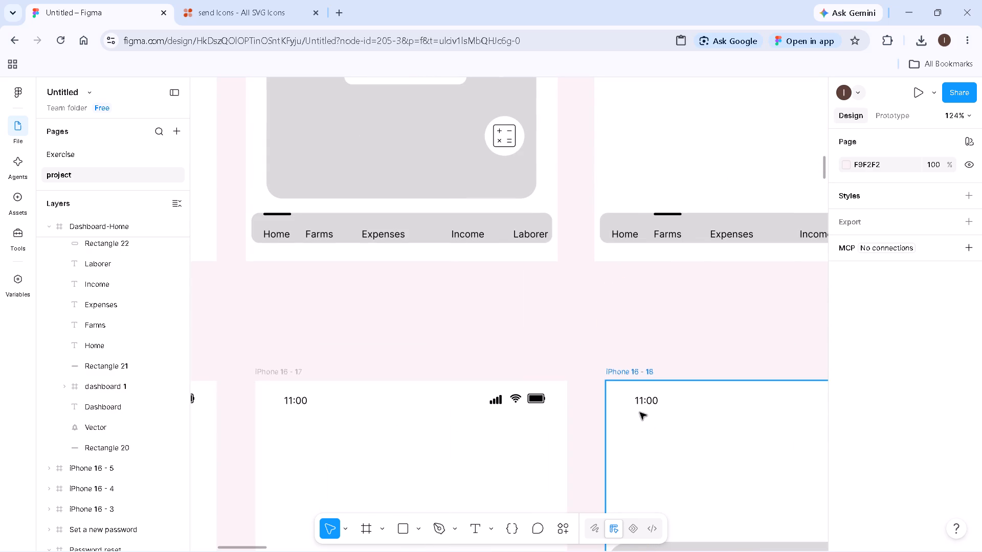
{"action": "key", "text": "h"}
{"action": "left_click_drag", "start_coordinate": [636, 411], "coordinate": [370, 361]}
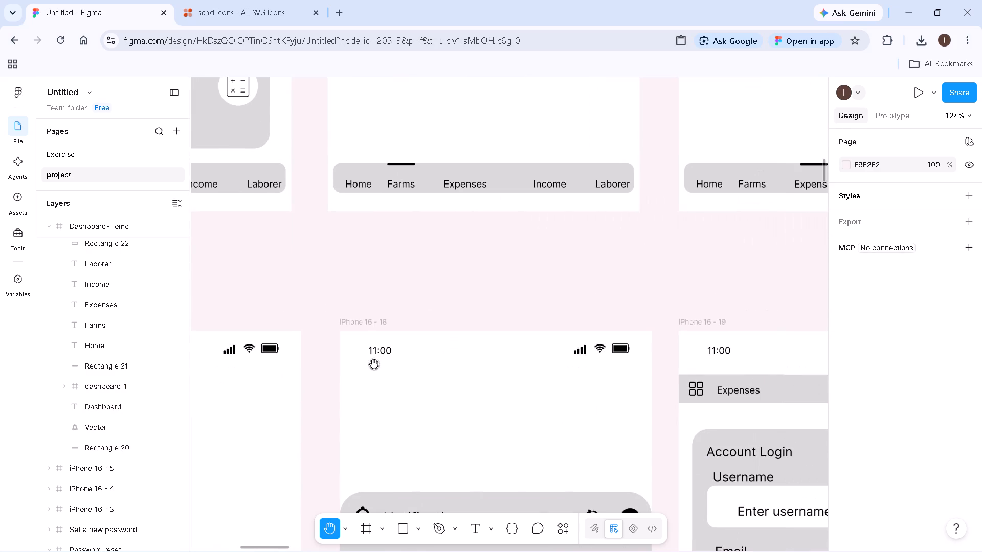
{"action": "key", "text": "v"}
{"action": "left_click_drag", "start_coordinate": [356, 352], "coordinate": [656, 365]}
{"action": "left_click", "coordinate": [656, 365]}
{"action": "left_click_drag", "start_coordinate": [355, 339], "coordinate": [642, 379]}
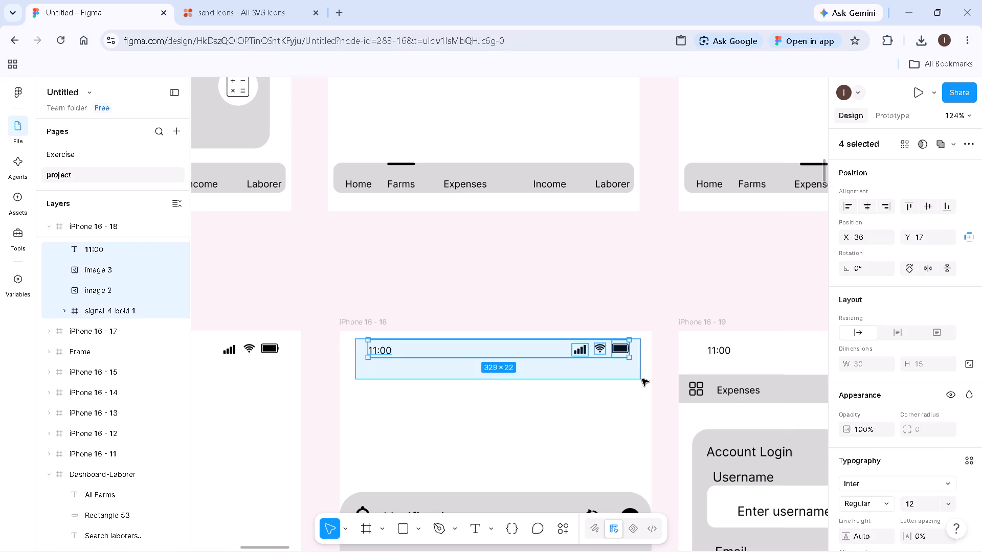
{"action": "left_click_drag", "start_coordinate": [642, 379], "coordinate": [649, 372]}
{"action": "key", "text": "ctrl+c"}
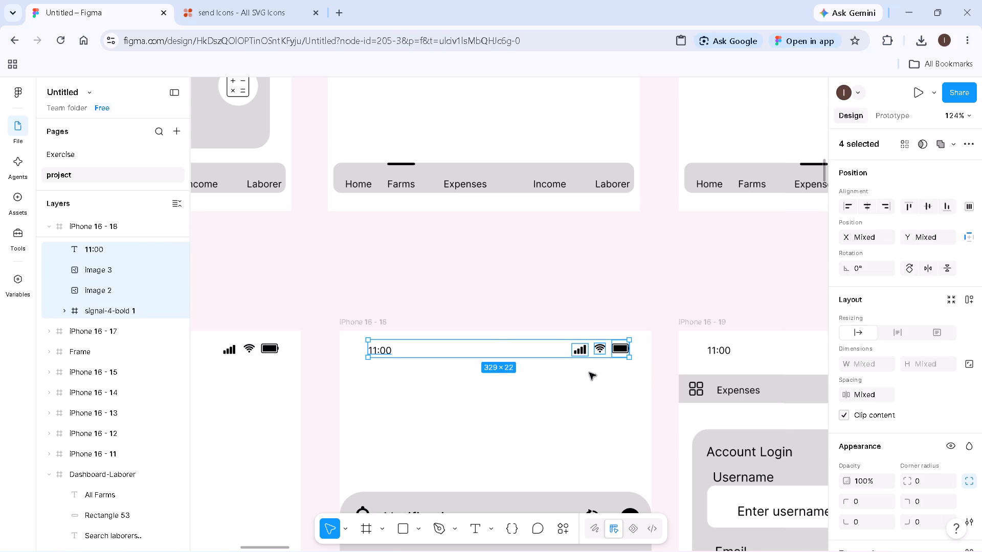
{"action": "left_click", "coordinate": [469, 285]}
{"action": "scroll", "coordinate": [469, 285], "scroll_direction": "down", "scroll_amount": 14, "text": "ctrl"}
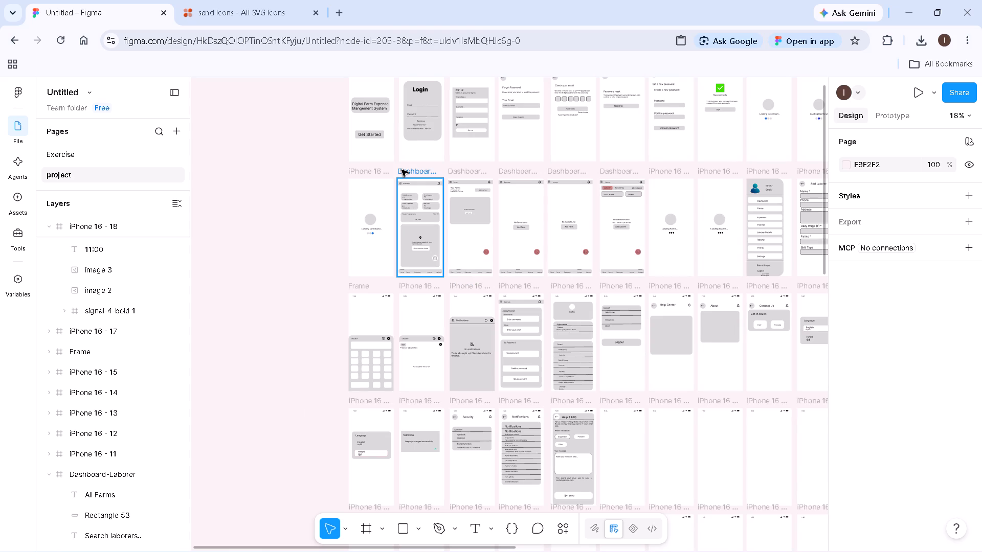
{"action": "left_click", "coordinate": [402, 170], "text": "ctrl"}
{"action": "key", "text": "ctrl+v"}
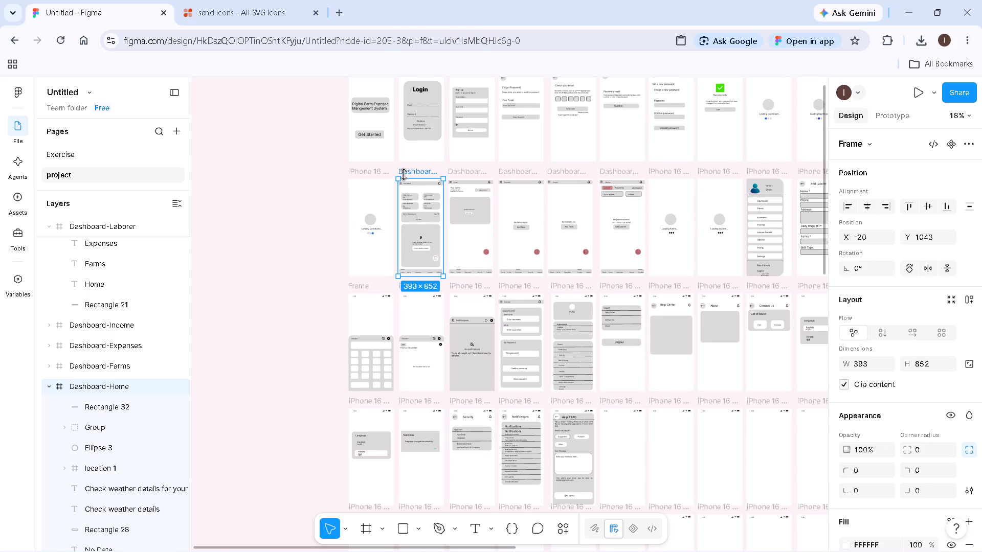
Lower the Dashboard-Home header rectangle and grid icon below the status bar items, placing the rectangle at Y 38.
{"action": "scroll", "coordinate": [407, 187], "scroll_direction": "up", "scroll_amount": 20, "text": "ctrl"}
{"action": "scroll", "coordinate": [407, 187], "scroll_direction": "up", "scroll_amount": 1, "text": "ctrl"}
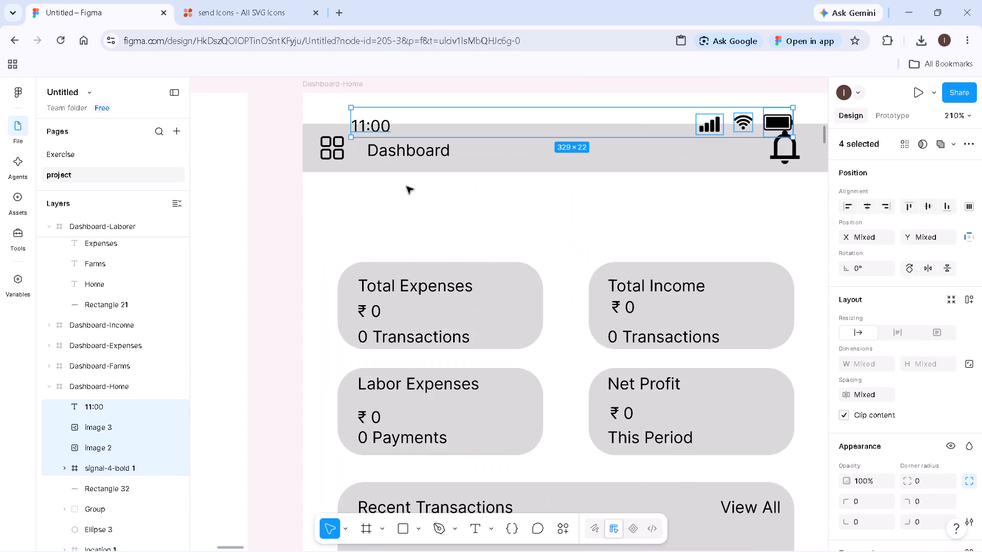
{"action": "left_click_drag", "start_coordinate": [308, 112], "coordinate": [351, 156]}
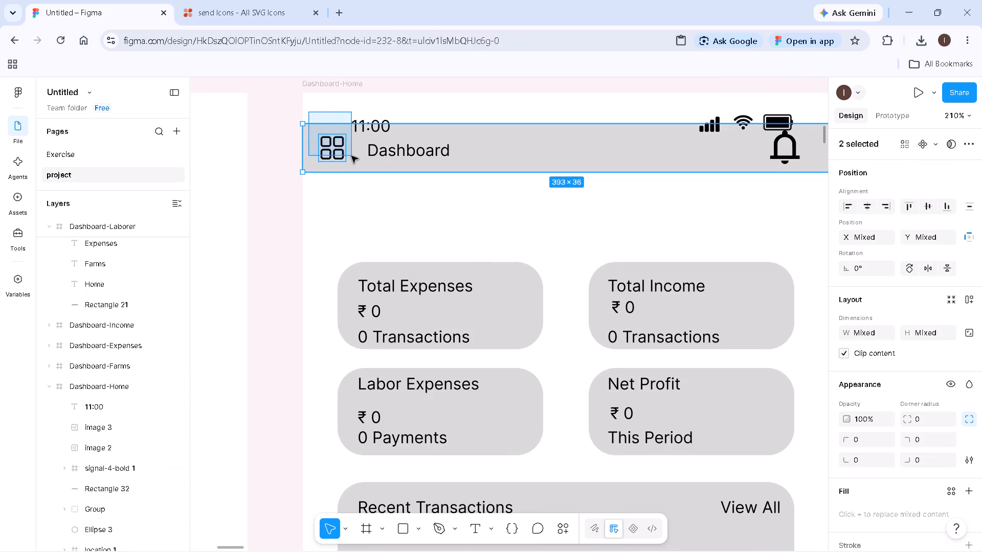
{"action": "left_click_drag", "start_coordinate": [351, 156], "coordinate": [345, 153]}
{"action": "left_click_drag", "start_coordinate": [360, 157], "coordinate": [359, 168]}
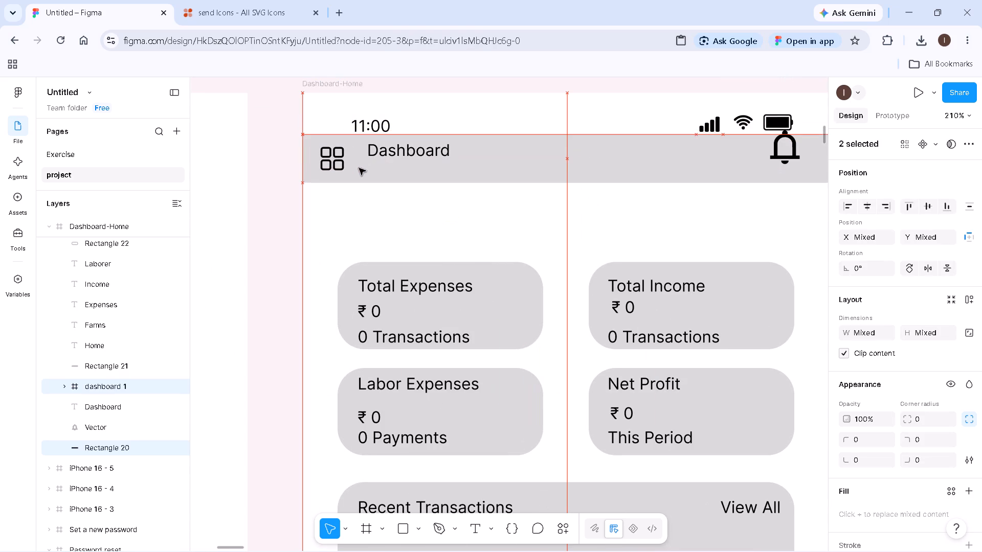
{"action": "left_click_drag", "start_coordinate": [359, 168], "coordinate": [360, 173]}
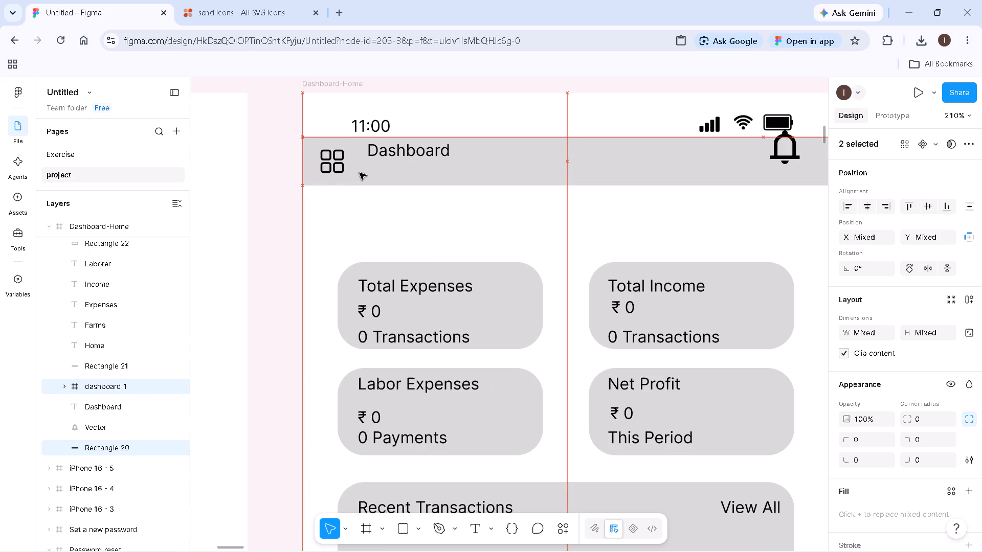
{"action": "left_click_drag", "start_coordinate": [360, 173], "coordinate": [360, 173]}
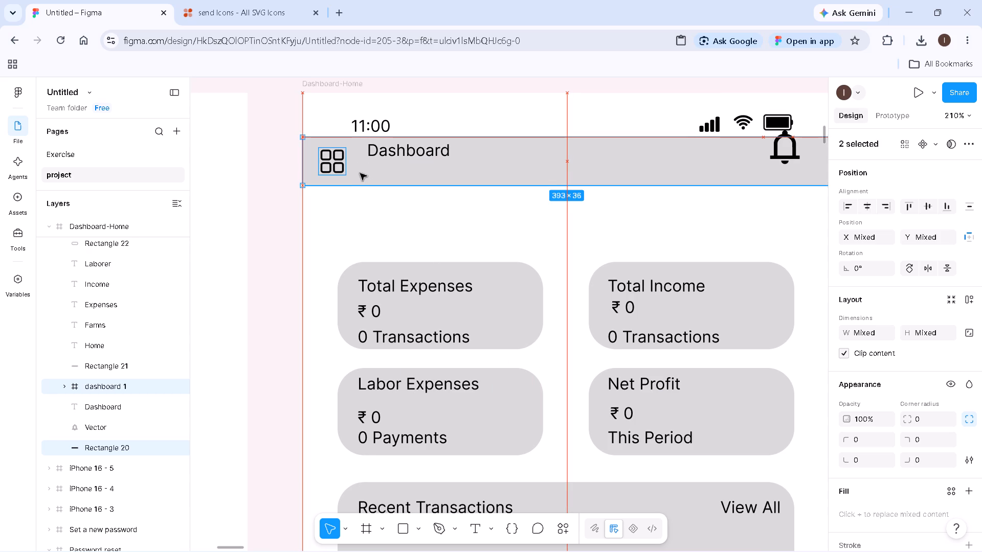
{"action": "left_click_drag", "start_coordinate": [360, 173], "coordinate": [361, 174]}
{"action": "left_click", "coordinate": [361, 174]}
{"action": "scroll", "coordinate": [361, 174], "scroll_direction": "down", "scroll_amount": 5, "text": "ctrl"}
{"action": "scroll", "coordinate": [361, 172], "scroll_direction": "up", "scroll_amount": 4, "text": "ctrl"}
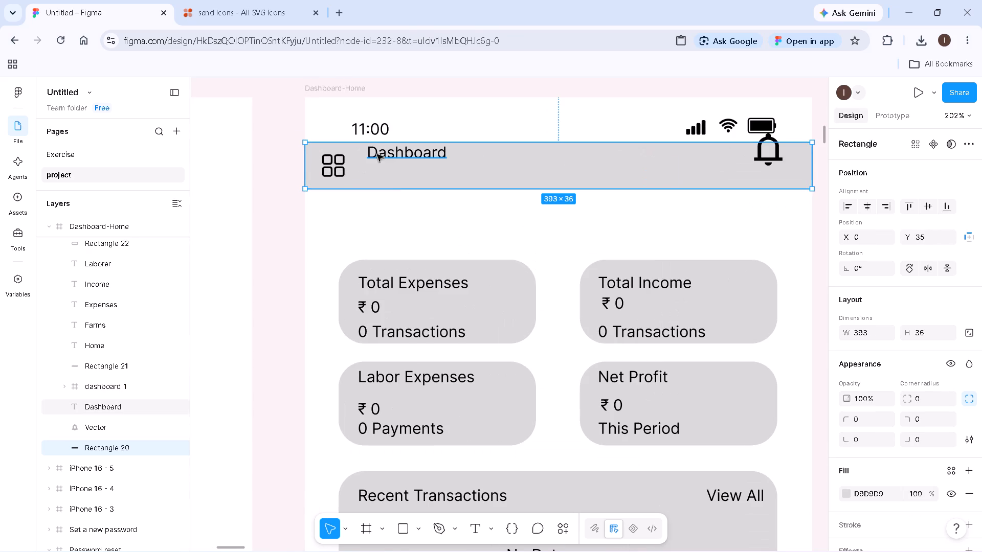
{"action": "left_click", "coordinate": [400, 151]}
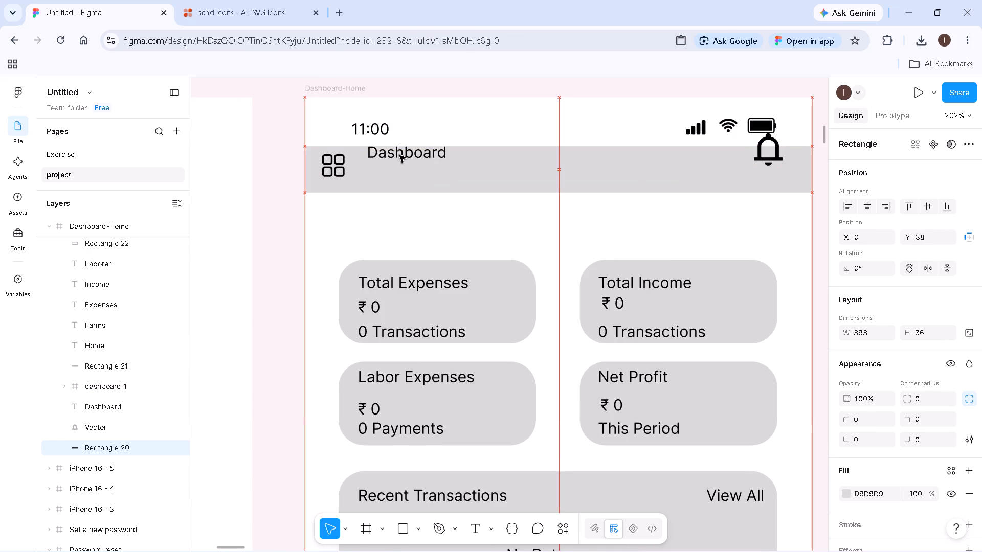
Move the Dashboard title to X 44, Y 45 and bring the bell icon down inside the header bar.
{"action": "double_click", "coordinate": [399, 155]}
{"action": "left_click", "coordinate": [399, 155]}
{"action": "left_click", "coordinate": [482, 127]}
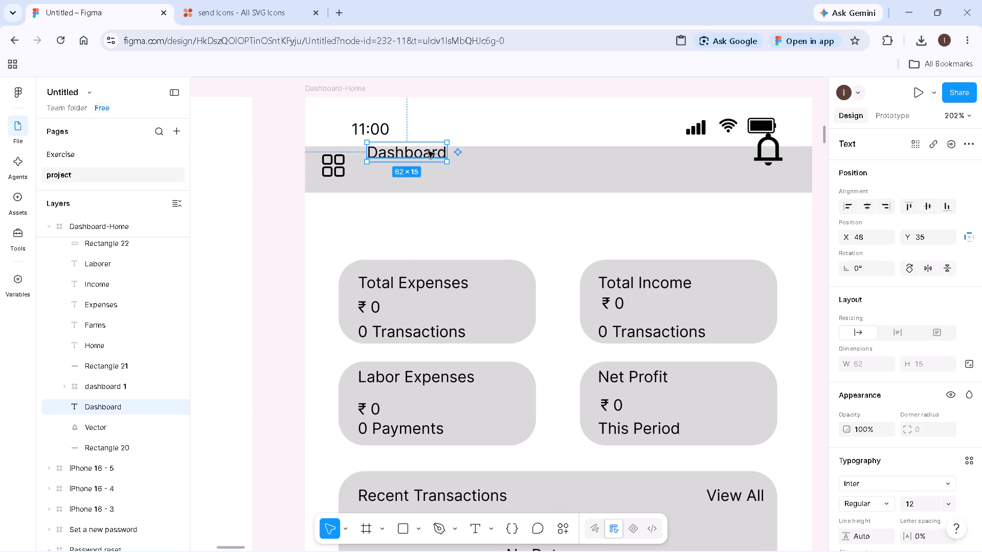
{"action": "left_click_drag", "start_coordinate": [425, 151], "coordinate": [418, 165]}
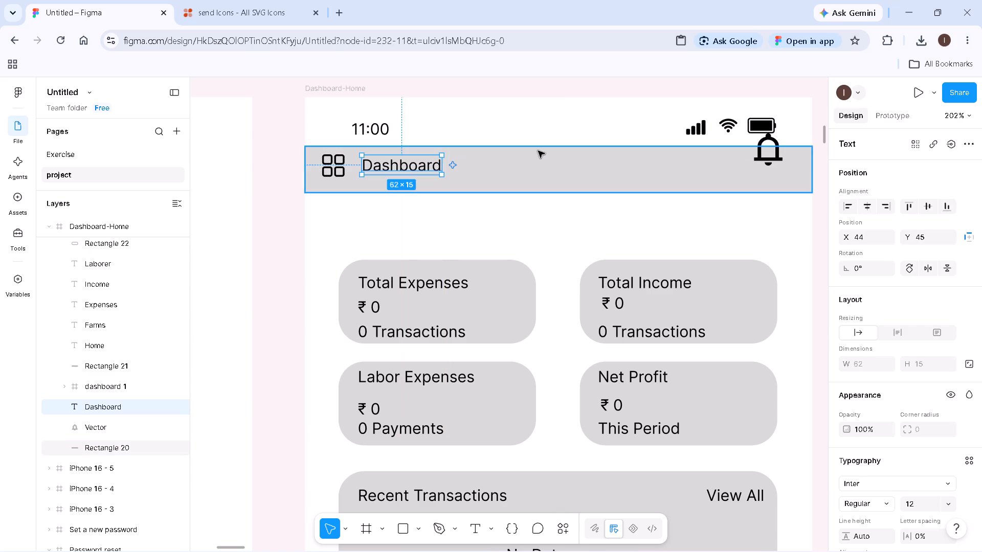
{"action": "left_click_drag", "start_coordinate": [764, 158], "coordinate": [766, 175]}
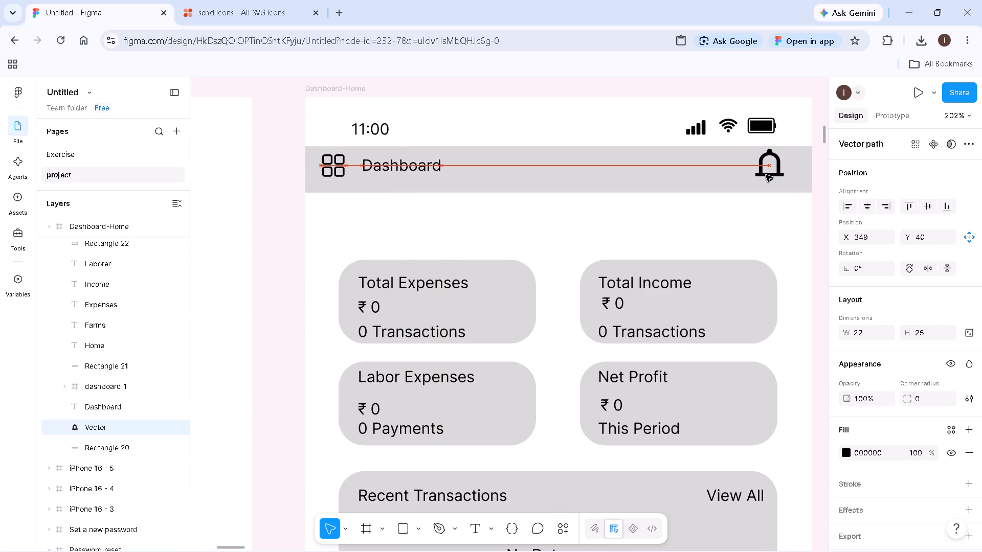
{"action": "left_click_drag", "start_coordinate": [766, 175], "coordinate": [766, 179]}
{"action": "left_click", "coordinate": [711, 229]}
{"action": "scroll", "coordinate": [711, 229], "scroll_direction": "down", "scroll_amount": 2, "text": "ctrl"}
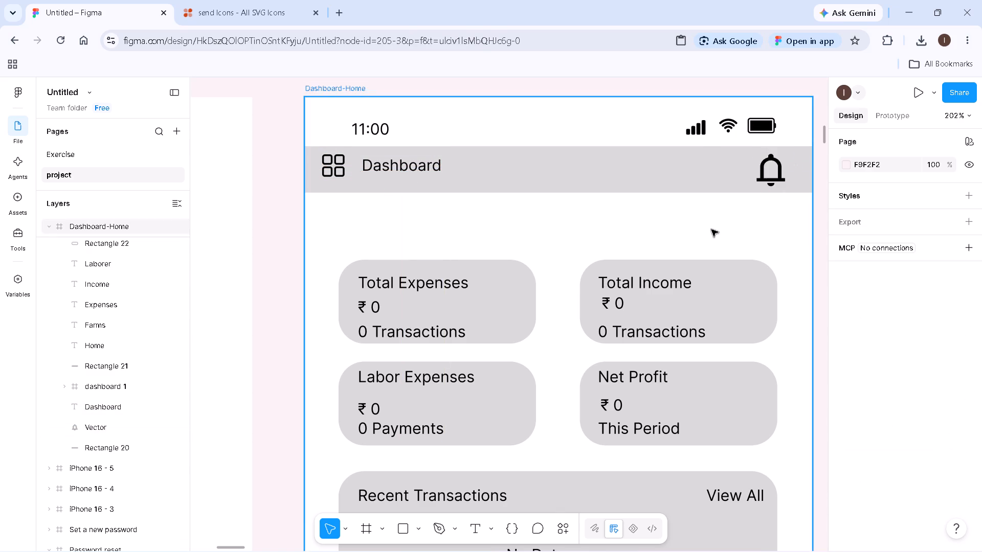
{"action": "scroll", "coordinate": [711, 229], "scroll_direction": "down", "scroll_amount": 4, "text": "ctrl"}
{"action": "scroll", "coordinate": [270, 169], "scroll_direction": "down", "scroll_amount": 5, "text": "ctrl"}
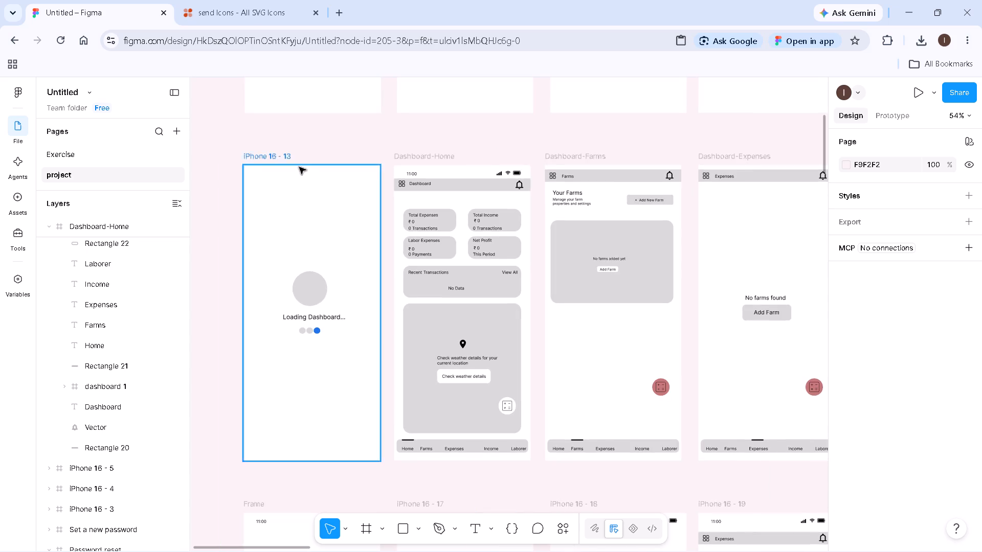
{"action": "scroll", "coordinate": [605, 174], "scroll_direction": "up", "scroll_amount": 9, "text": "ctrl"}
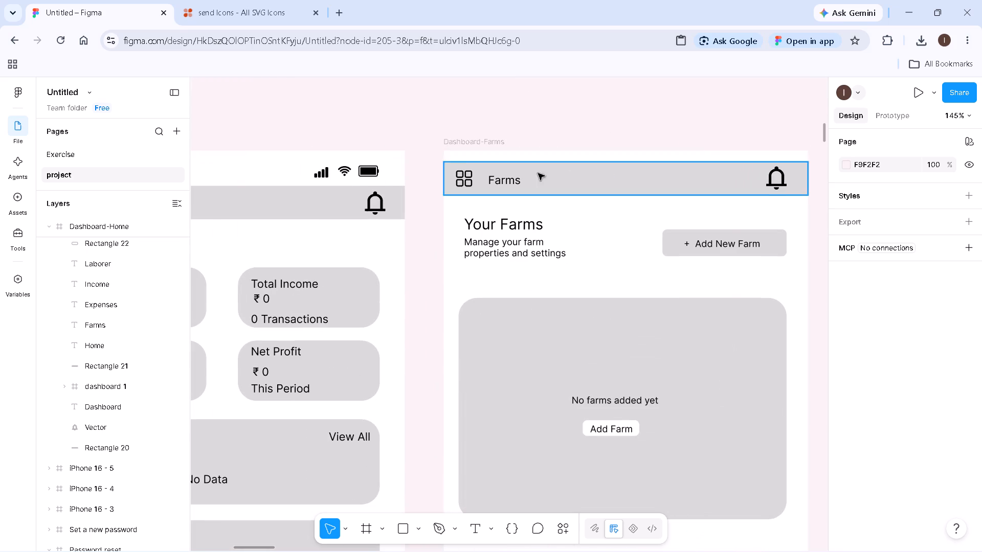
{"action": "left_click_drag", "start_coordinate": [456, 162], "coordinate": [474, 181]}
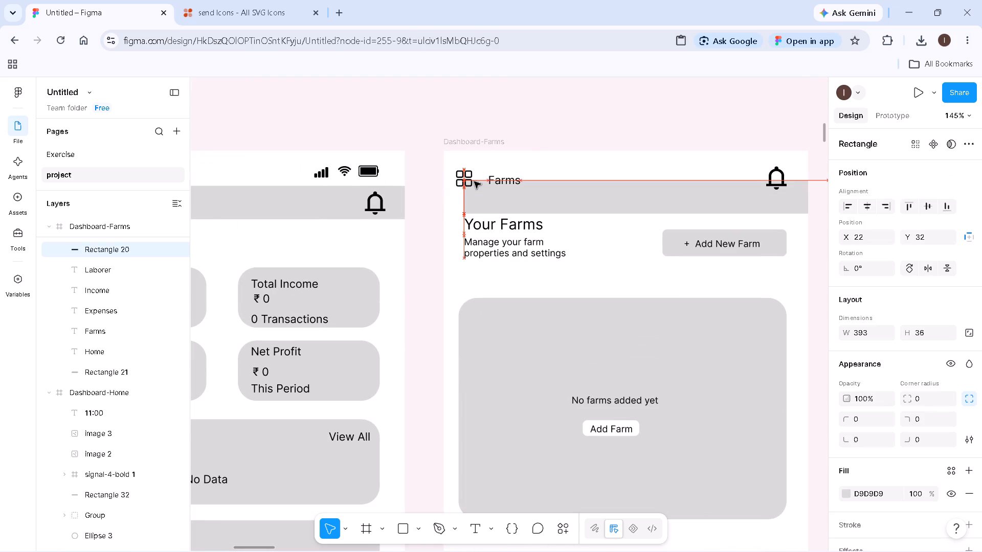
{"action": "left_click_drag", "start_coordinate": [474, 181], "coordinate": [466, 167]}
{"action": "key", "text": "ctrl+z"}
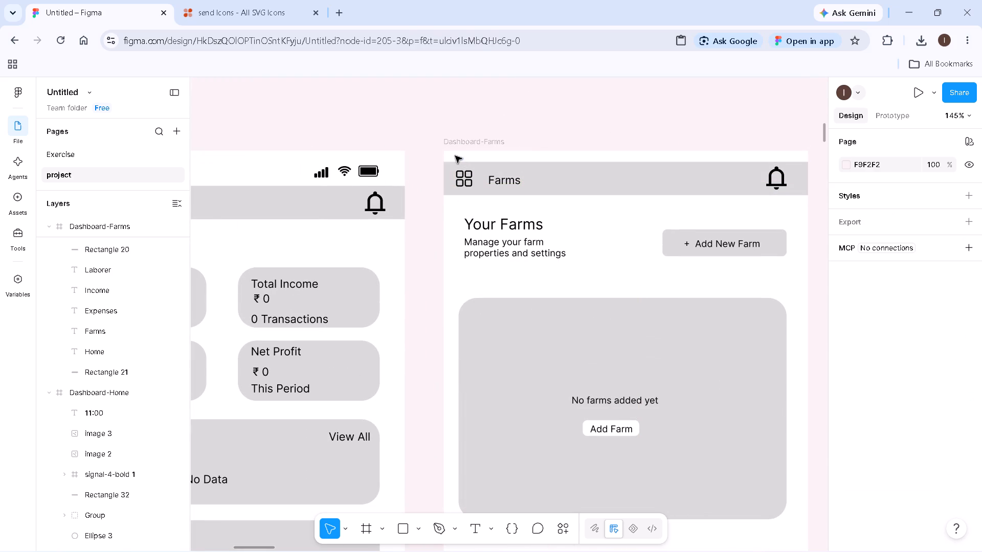
Lower the Dashboard-Farms header bar with its grid icon, Farms title and bell icon, level with the Dashboard-Home header.
{"action": "left_click_drag", "start_coordinate": [449, 155], "coordinate": [775, 201]}
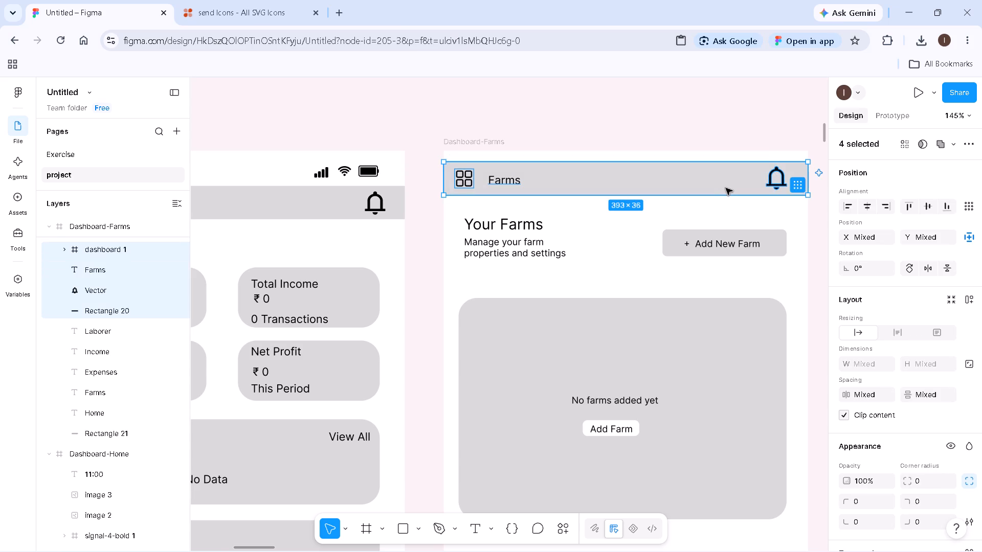
{"action": "left_click_drag", "start_coordinate": [719, 185], "coordinate": [720, 208]}
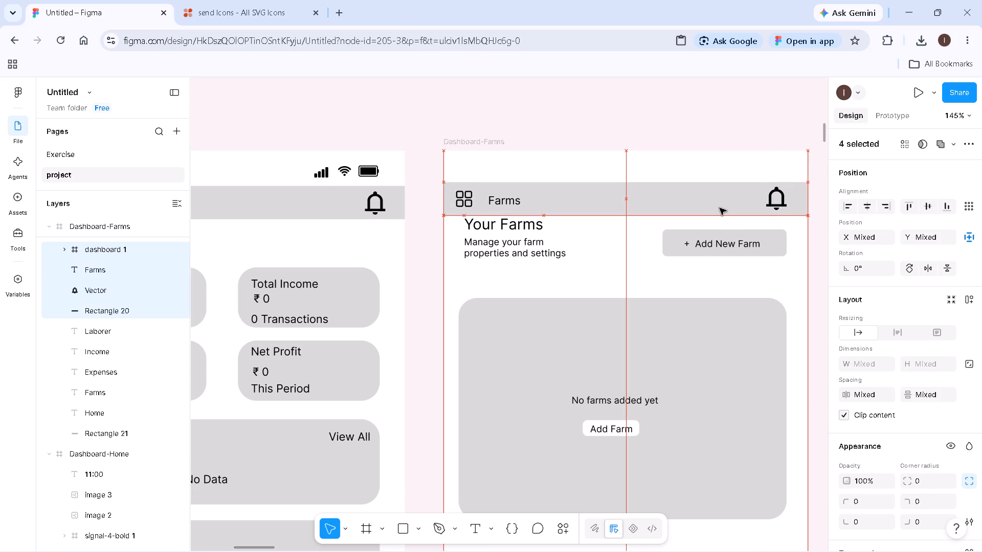
{"action": "left_click_drag", "start_coordinate": [720, 208], "coordinate": [720, 209]}
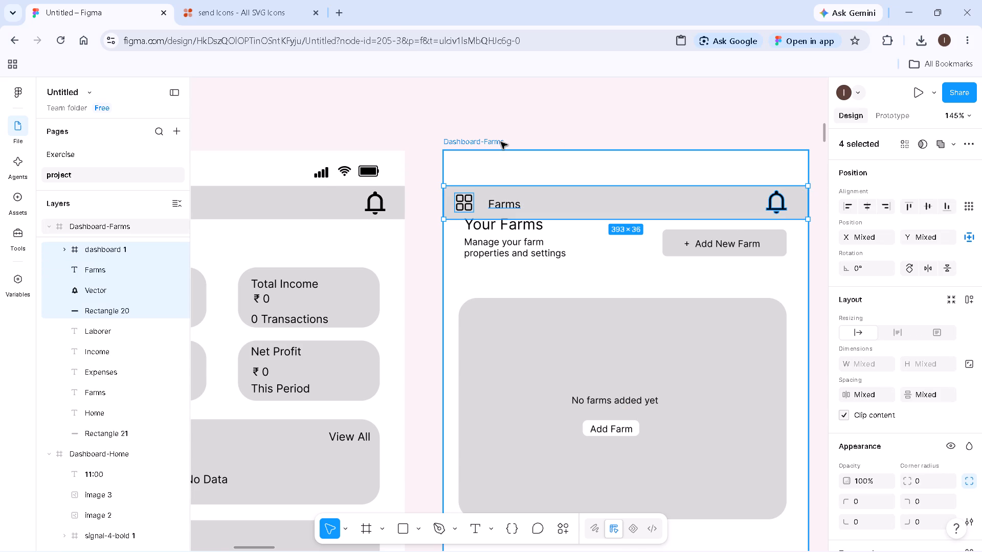
Paste the copied 11:00 time and the signal, Wi-Fi and battery icons into the Dashboard-Farms frame.
{"action": "left_click", "coordinate": [500, 142]}
{"action": "key", "text": "ctrl+v"}
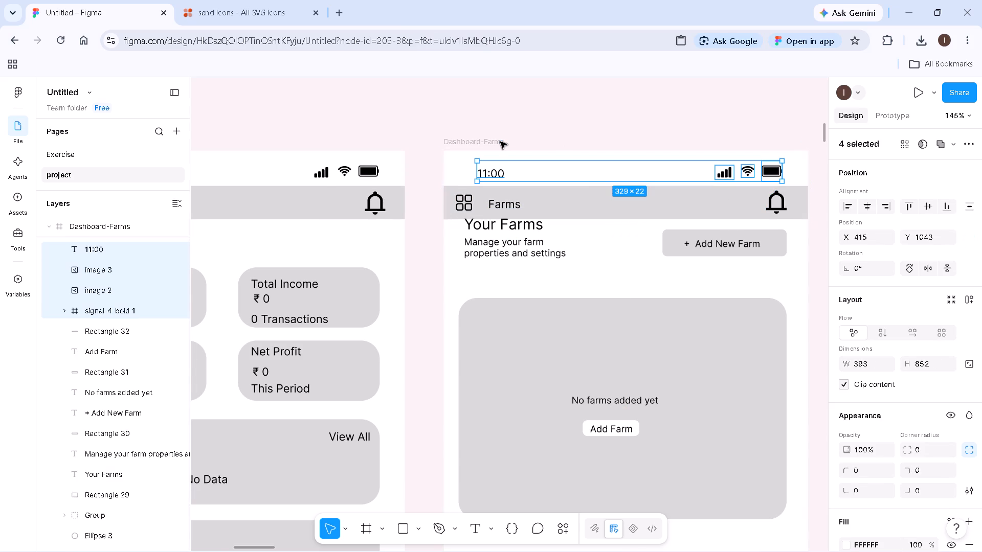
{"action": "left_click", "coordinate": [531, 113]}
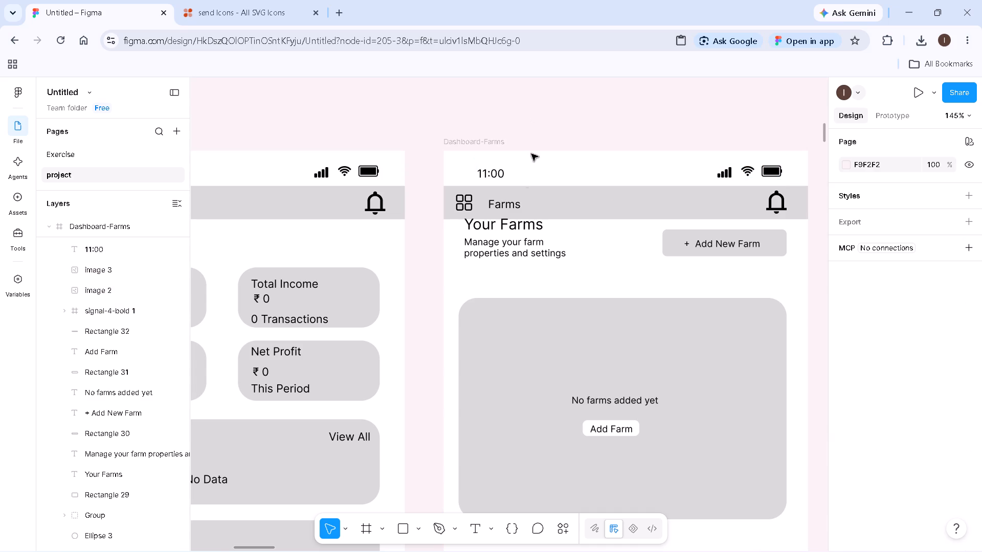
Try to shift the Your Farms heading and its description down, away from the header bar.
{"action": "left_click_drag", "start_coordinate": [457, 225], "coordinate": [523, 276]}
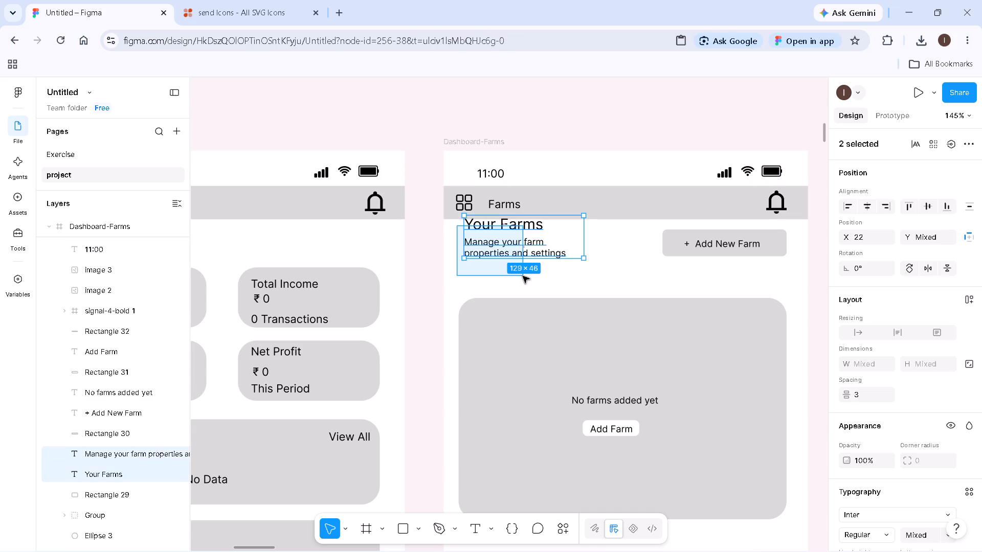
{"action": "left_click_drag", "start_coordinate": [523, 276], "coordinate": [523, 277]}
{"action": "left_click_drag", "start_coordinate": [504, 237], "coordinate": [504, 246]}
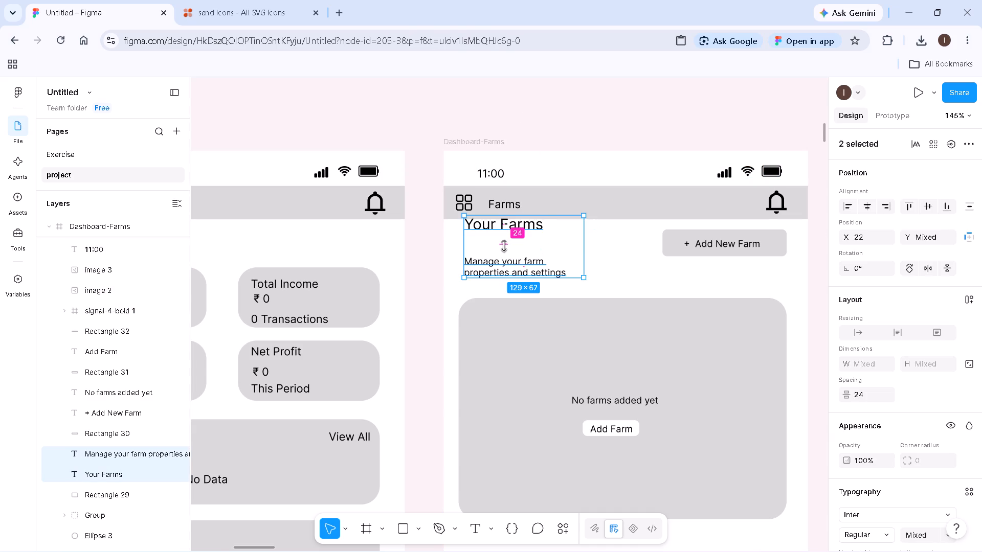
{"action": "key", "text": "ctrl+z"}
Move the Your Farms heading with its description, and the + Add New Farm button, slightly down below the lowered header.
{"action": "left_click", "coordinate": [453, 232]}
{"action": "left_click_drag", "start_coordinate": [457, 224], "coordinate": [511, 261]}
{"action": "left_click_drag", "start_coordinate": [496, 225], "coordinate": [494, 238]}
{"action": "left_click", "coordinate": [631, 230]}
{"action": "left_click_drag", "start_coordinate": [639, 233], "coordinate": [749, 260]}
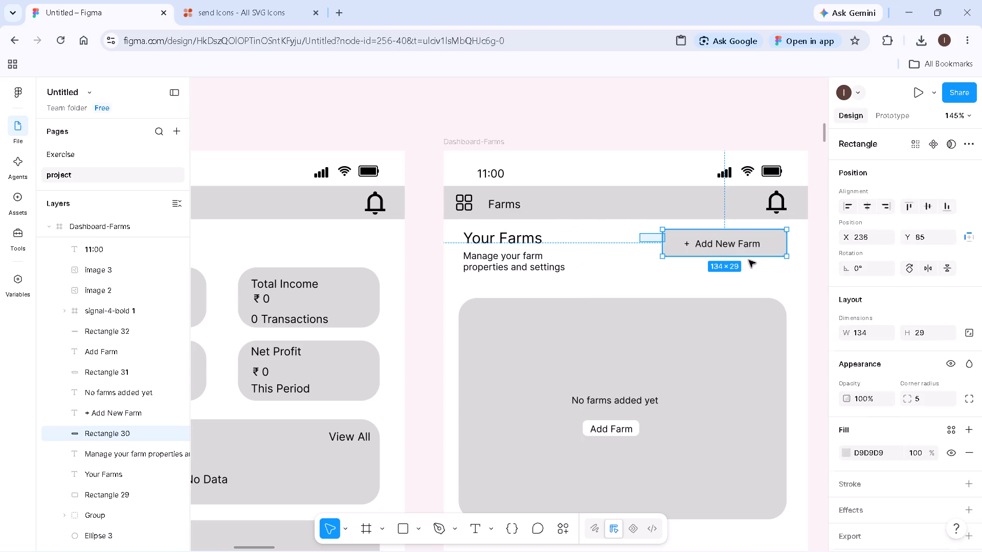
{"action": "left_click_drag", "start_coordinate": [749, 260], "coordinate": [750, 260]}
{"action": "left_click_drag", "start_coordinate": [738, 245], "coordinate": [739, 254]}
Lower the Dashboard-Expenses header bar with its grid icon, Expenses title and bell icon, level with the Dashboard-Farms header.
{"action": "scroll", "coordinate": [735, 257], "scroll_direction": "down", "scroll_amount": 5, "text": "ctrl"}
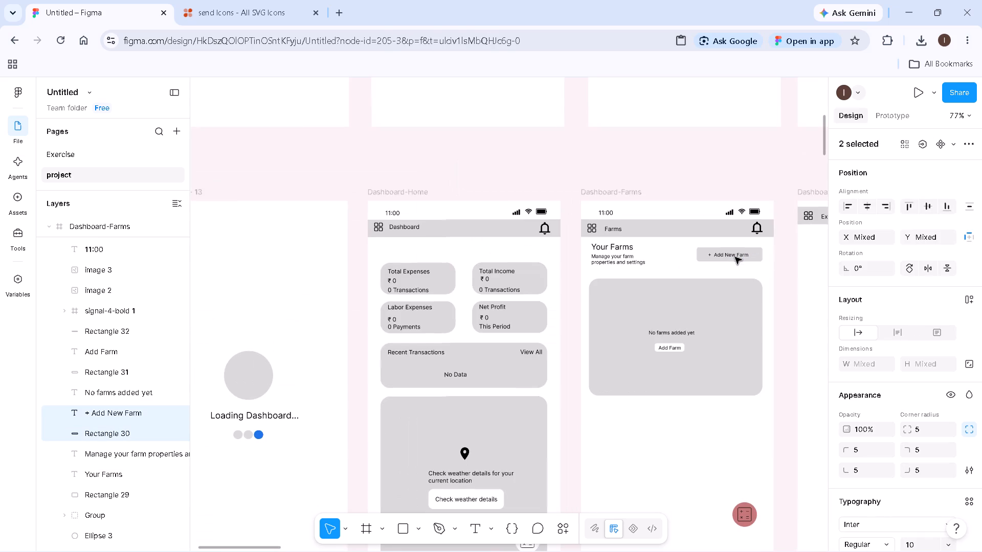
{"action": "key", "text": "h"}
{"action": "left_click_drag", "start_coordinate": [766, 259], "coordinate": [666, 253]}
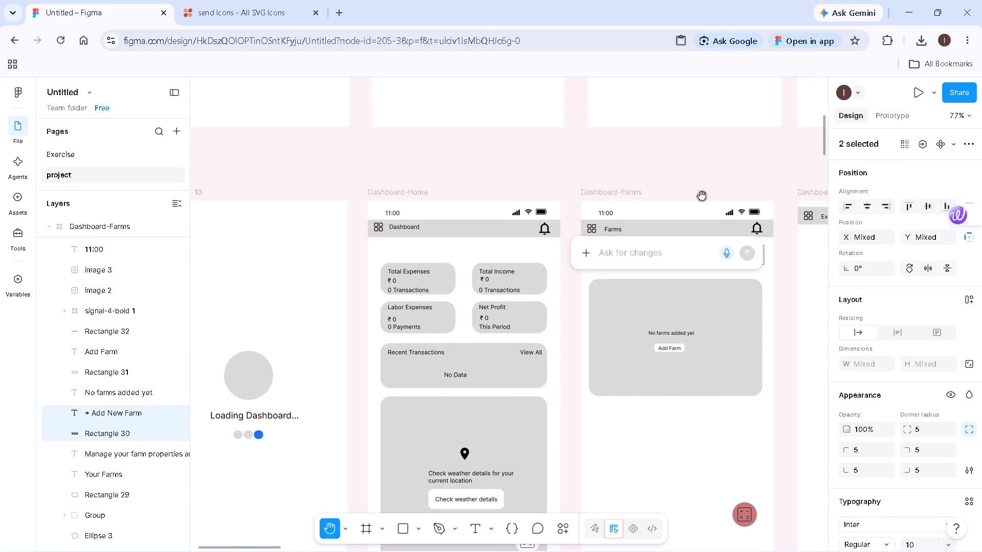
{"action": "left_click", "coordinate": [700, 187]}
{"action": "left_click_drag", "start_coordinate": [700, 186], "coordinate": [314, 206]}
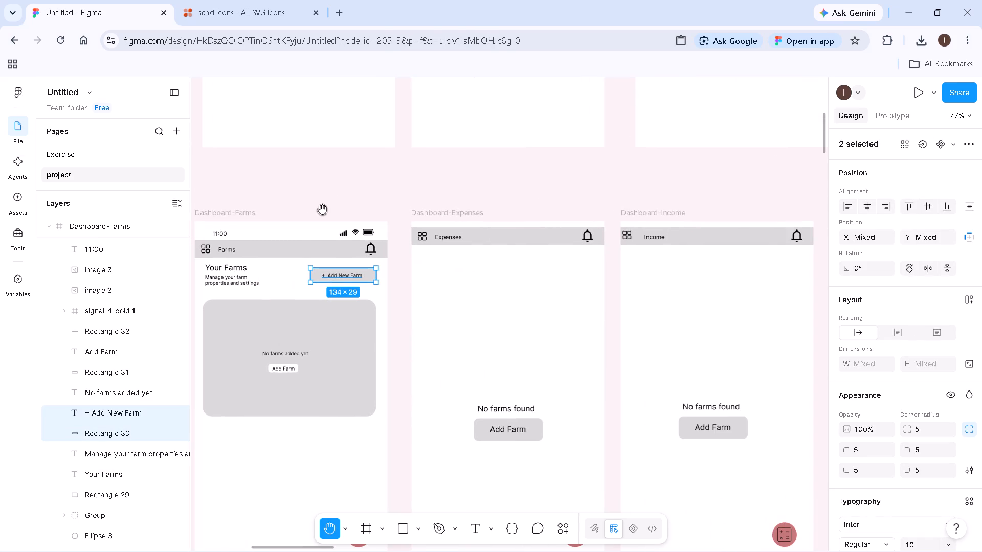
{"action": "key", "text": "v"}
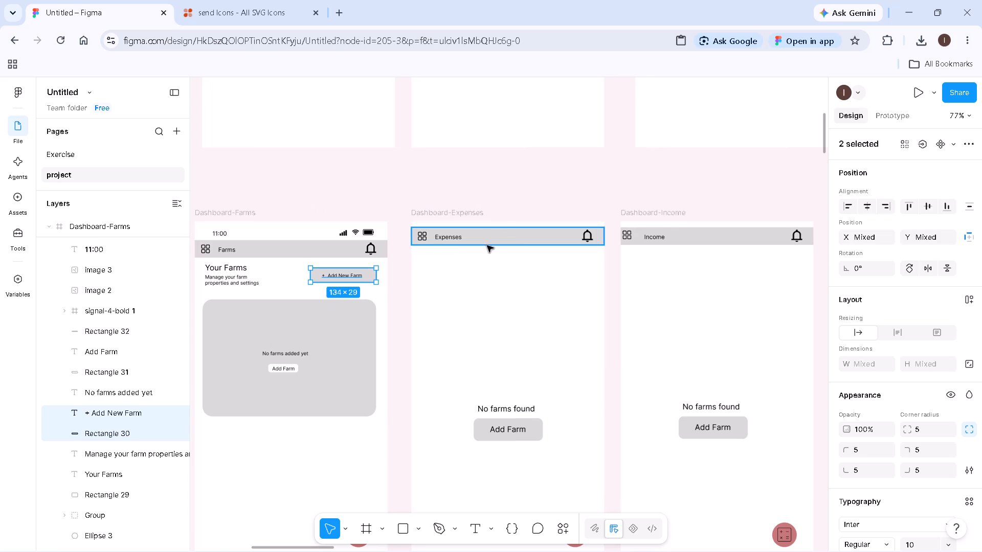
{"action": "left_click_drag", "start_coordinate": [419, 227], "coordinate": [437, 237]}
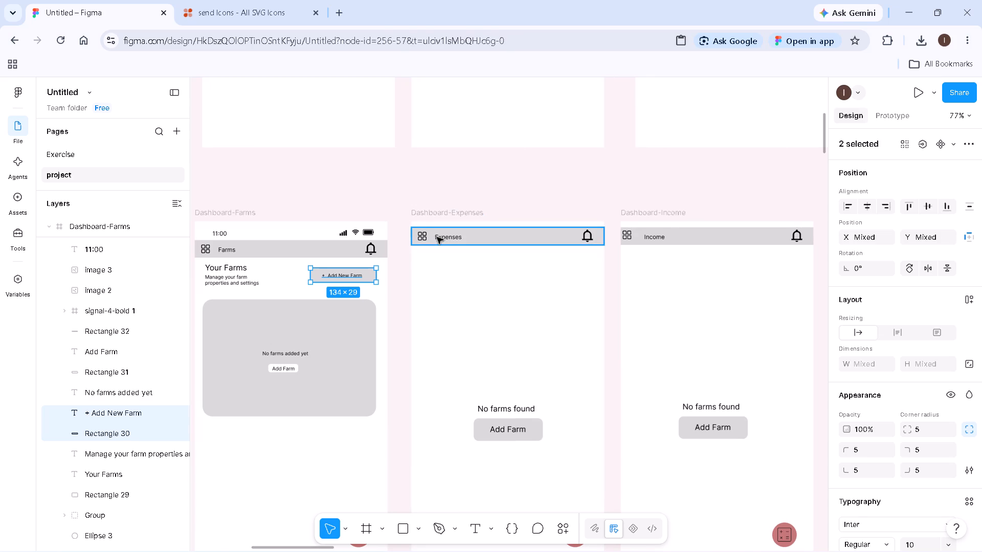
{"action": "left_click_drag", "start_coordinate": [437, 237], "coordinate": [440, 239]}
{"action": "key", "text": "ctrl+z"}
{"action": "left_click_drag", "start_coordinate": [423, 259], "coordinate": [424, 259]}
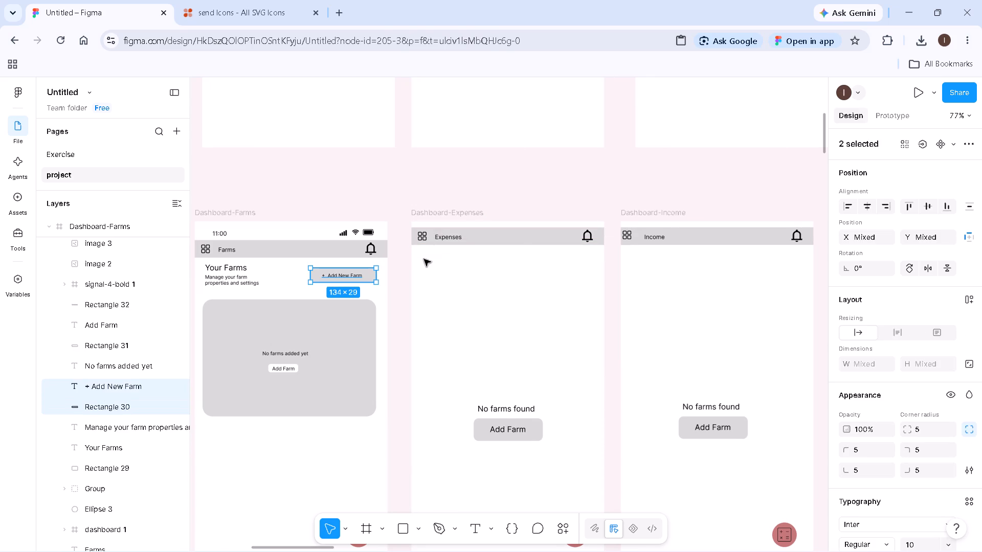
{"action": "left_click_drag", "start_coordinate": [424, 259], "coordinate": [589, 235]}
{"action": "left_click_drag", "start_coordinate": [521, 238], "coordinate": [520, 249]}
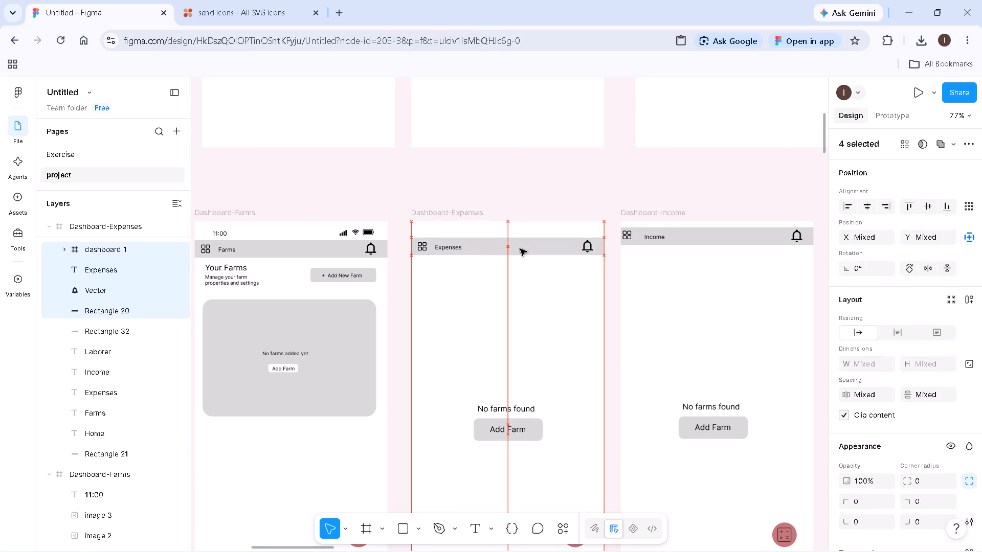
{"action": "left_click_drag", "start_coordinate": [520, 249], "coordinate": [520, 250]}
Paste the copied 11:00 time and the signal, Wi-Fi and battery icons into the Dashboard-Expenses frame.
{"action": "left_click", "coordinate": [477, 215]}
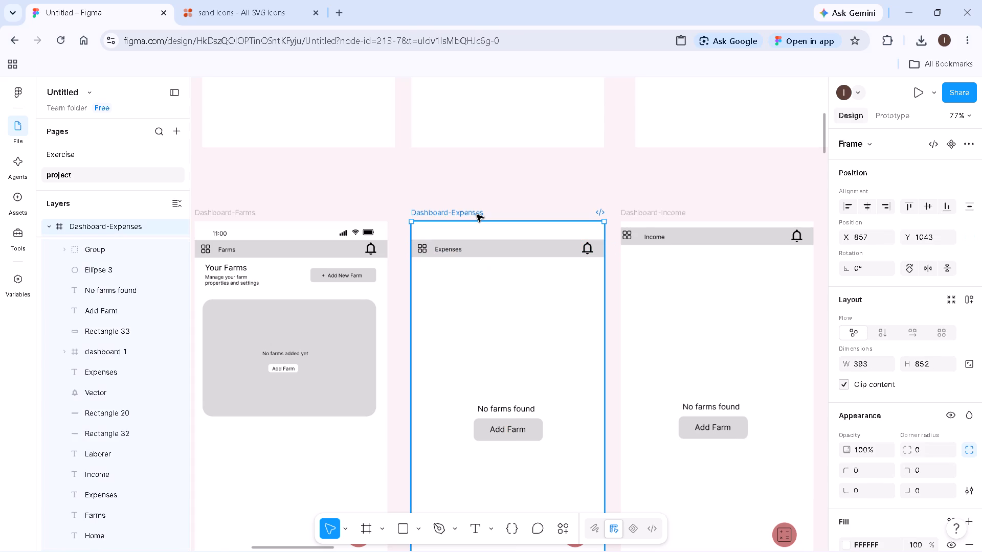
{"action": "key", "text": "ctrl+v"}
{"action": "left_click", "coordinate": [508, 199]}
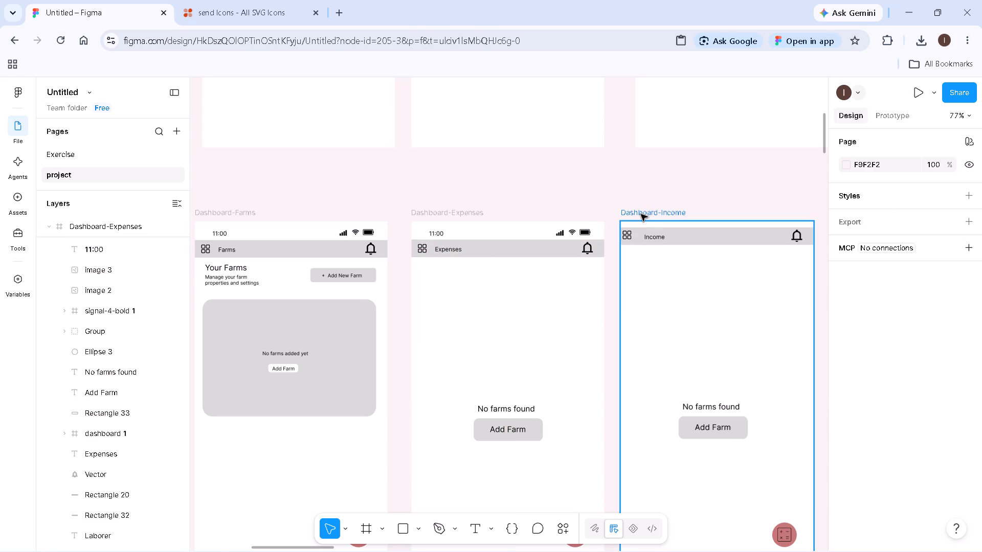
Lower the Dashboard-Income header bar with its grid icon, Income title and bell icon, level with the Dashboard-Expenses header.
{"action": "left_click_drag", "start_coordinate": [626, 262], "coordinate": [796, 232]}
{"action": "left_click_drag", "start_coordinate": [742, 244], "coordinate": [744, 256]}
{"action": "key", "text": "ctrl+z"}
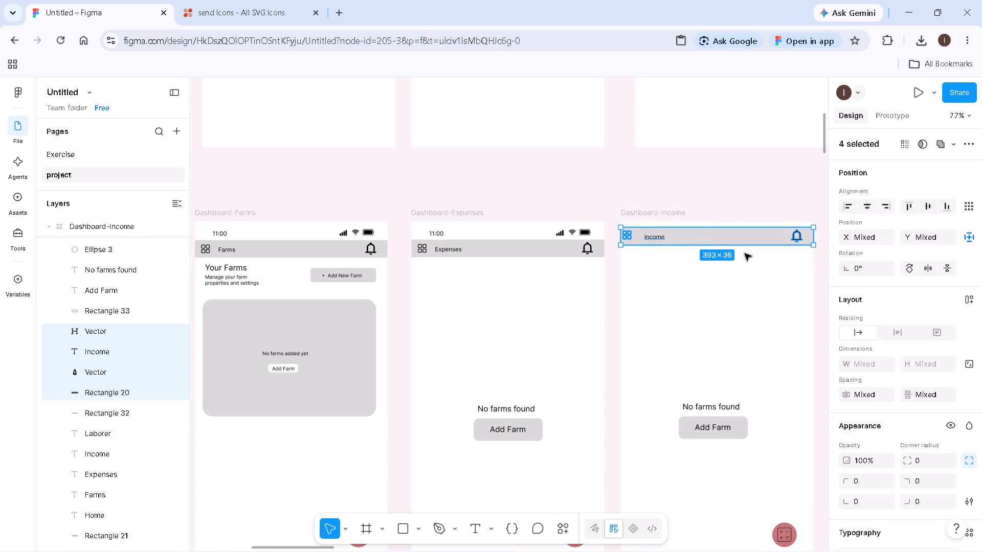
{"action": "left_click_drag", "start_coordinate": [706, 238], "coordinate": [706, 250]}
{"action": "left_click", "coordinate": [706, 250]}
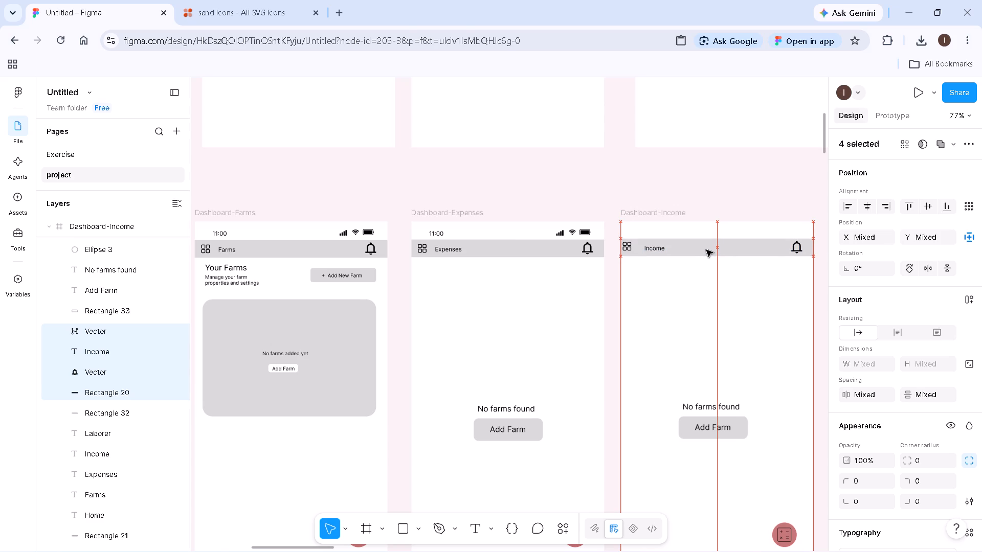
Paste the copied 11:00 time and the signal, Wi-Fi and battery icons into the Dashboard-Income frame.
{"action": "left_click", "coordinate": [667, 211]}
{"action": "key", "text": "ctrl+v"}
{"action": "left_click", "coordinate": [673, 192]}
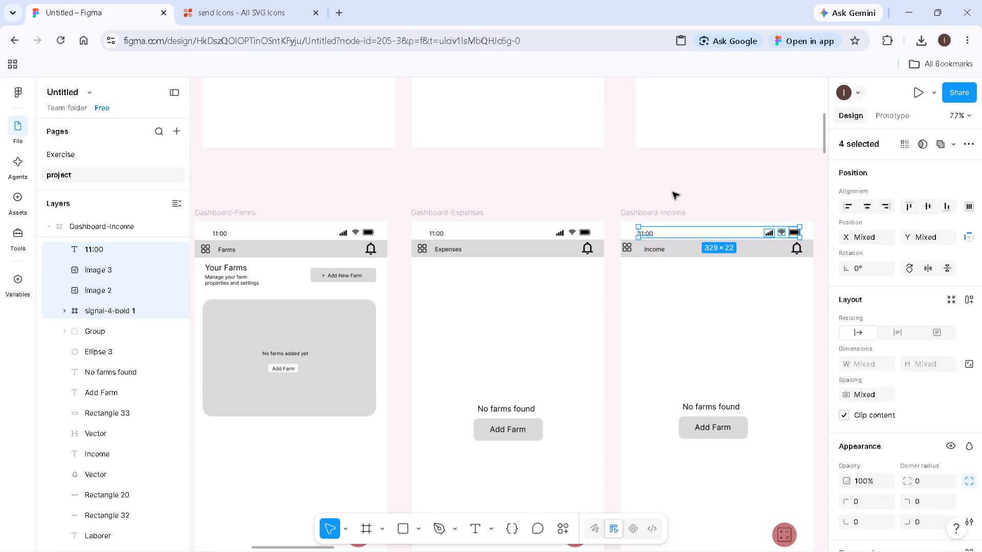
Move the Dashboard-Laborer header, the Laborer/Payments/Attendance bar and the search and All Farms boxes down together, with the header rectangle at Y 49.
{"action": "scroll", "coordinate": [673, 192], "scroll_direction": "down", "scroll_amount": 1}
{"action": "key", "text": "h"}
{"action": "left_click_drag", "start_coordinate": [676, 195], "coordinate": [357, 199]}
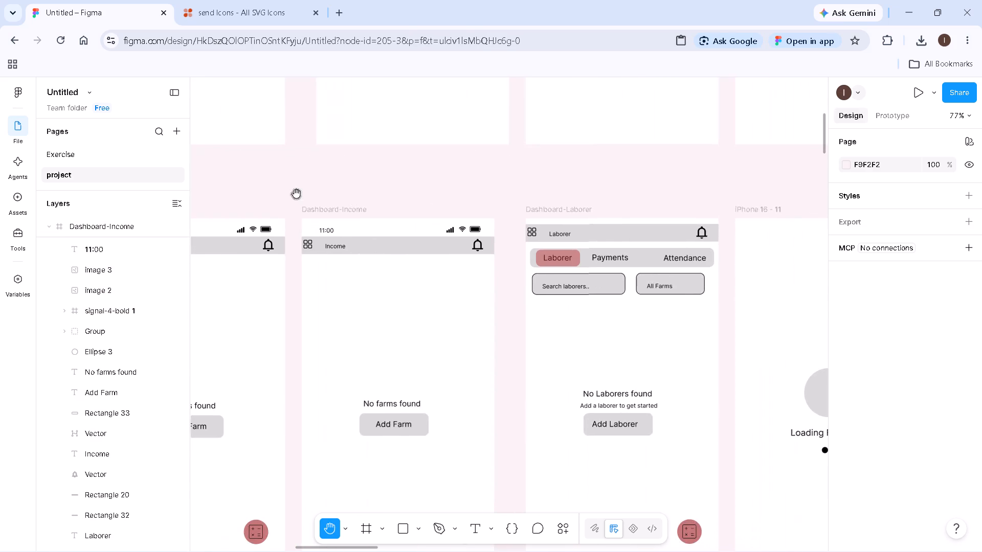
{"action": "scroll", "coordinate": [741, 277], "scroll_direction": "down", "scroll_amount": 5, "text": "ctrl"}
{"action": "left_click_drag", "start_coordinate": [722, 296], "coordinate": [505, 279], "text": "ctrl"}
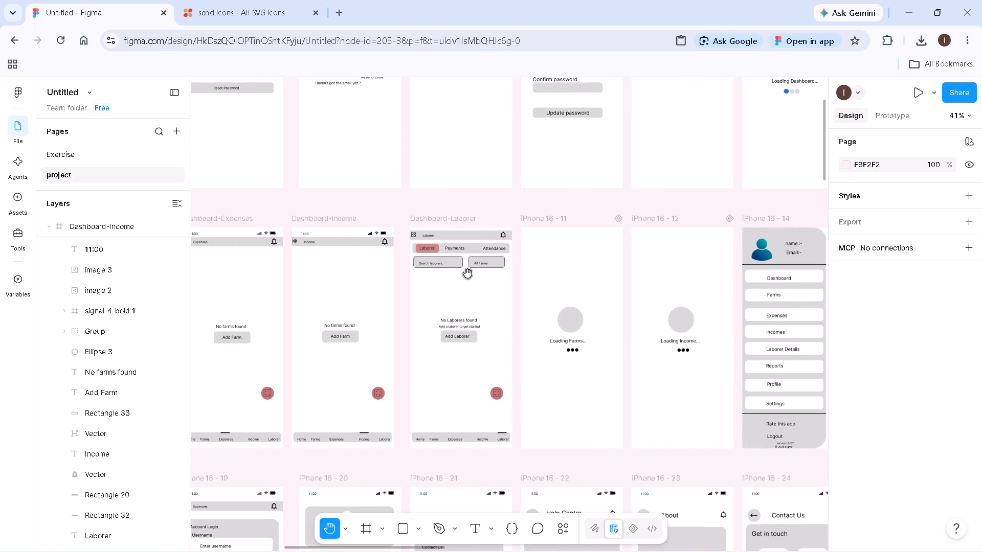
{"action": "scroll", "coordinate": [440, 269], "scroll_direction": "up", "scroll_amount": 8, "text": "ctrl"}
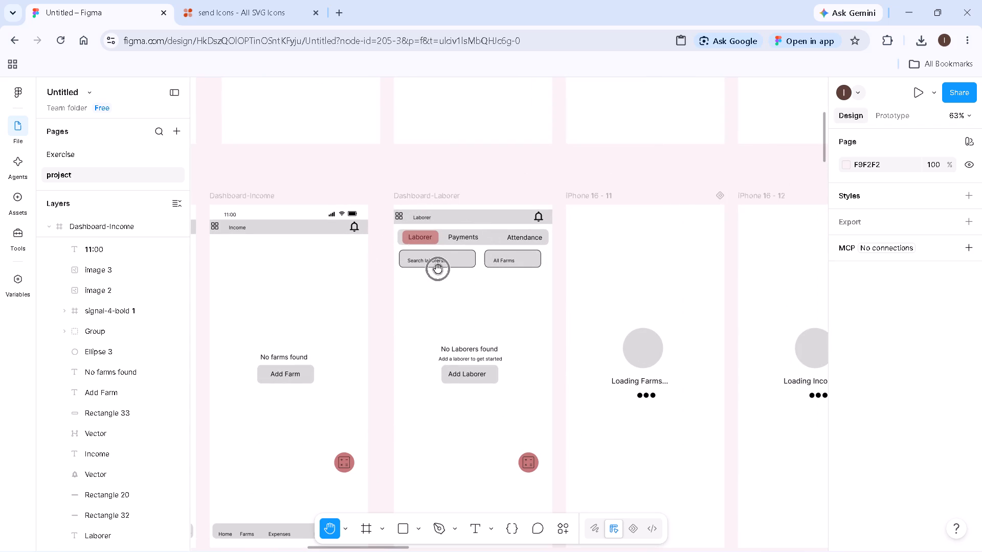
{"action": "key", "text": "v"}
{"action": "left_click_drag", "start_coordinate": [406, 291], "coordinate": [542, 206]}
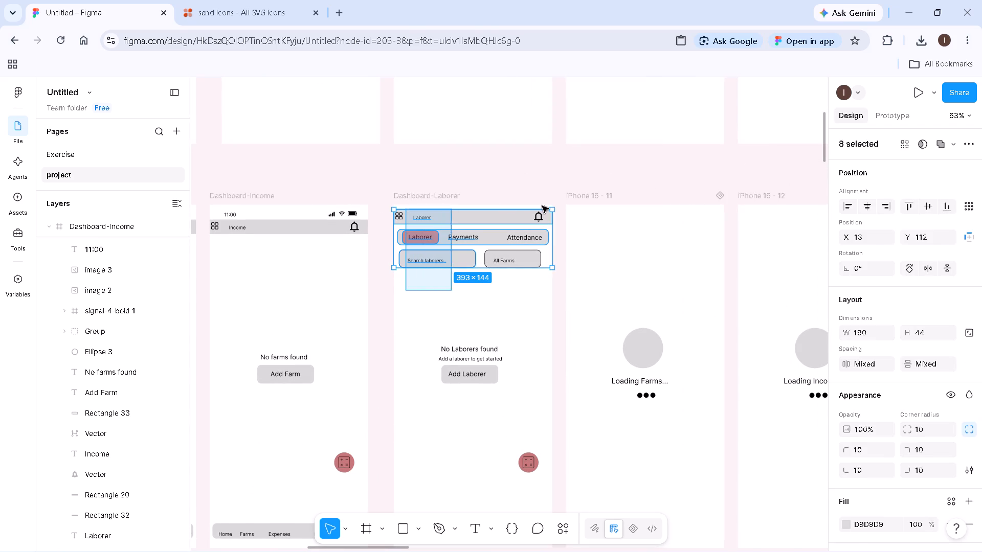
{"action": "left_click_drag", "start_coordinate": [542, 206], "coordinate": [511, 236]}
{"action": "left_click", "coordinate": [399, 289]}
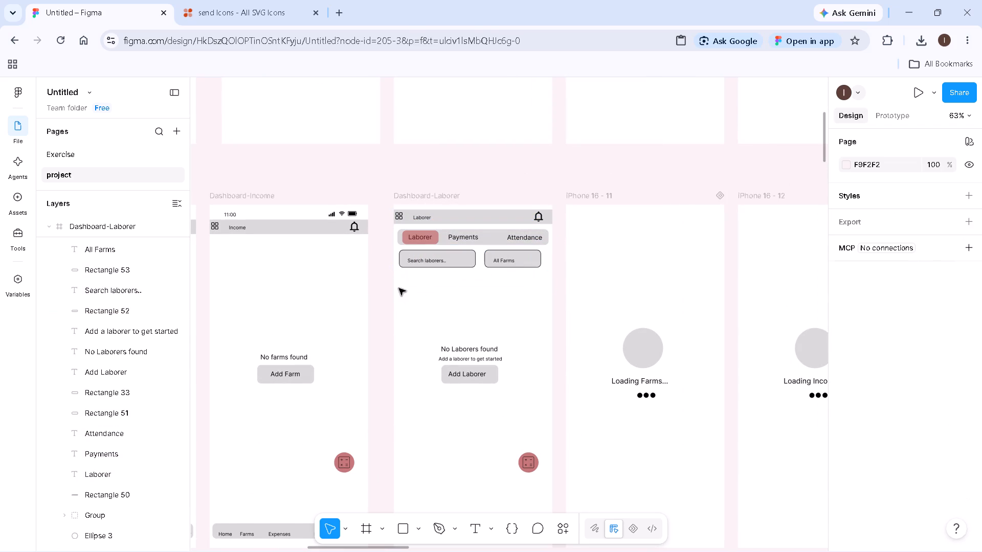
{"action": "left_click_drag", "start_coordinate": [399, 288], "coordinate": [559, 216]}
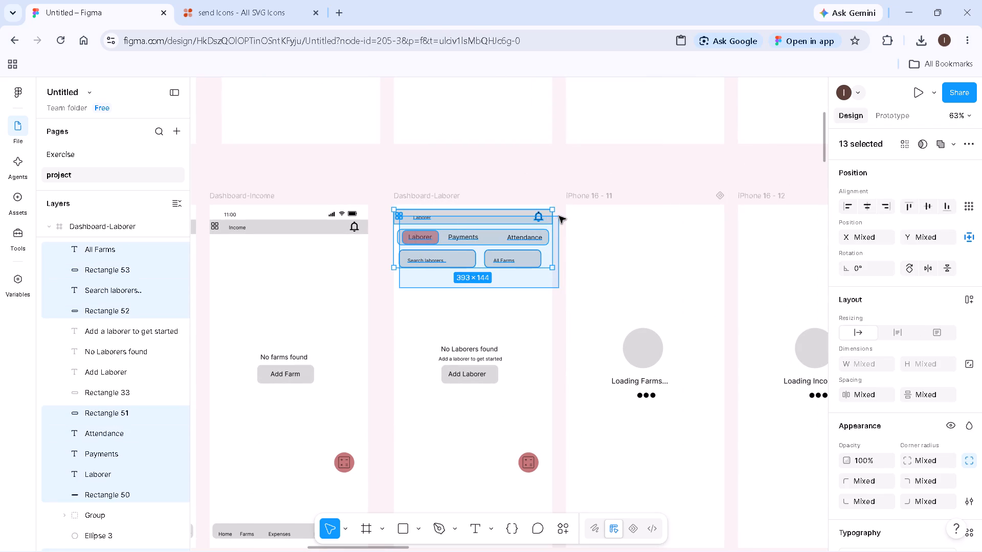
{"action": "left_click_drag", "start_coordinate": [559, 216], "coordinate": [549, 212]}
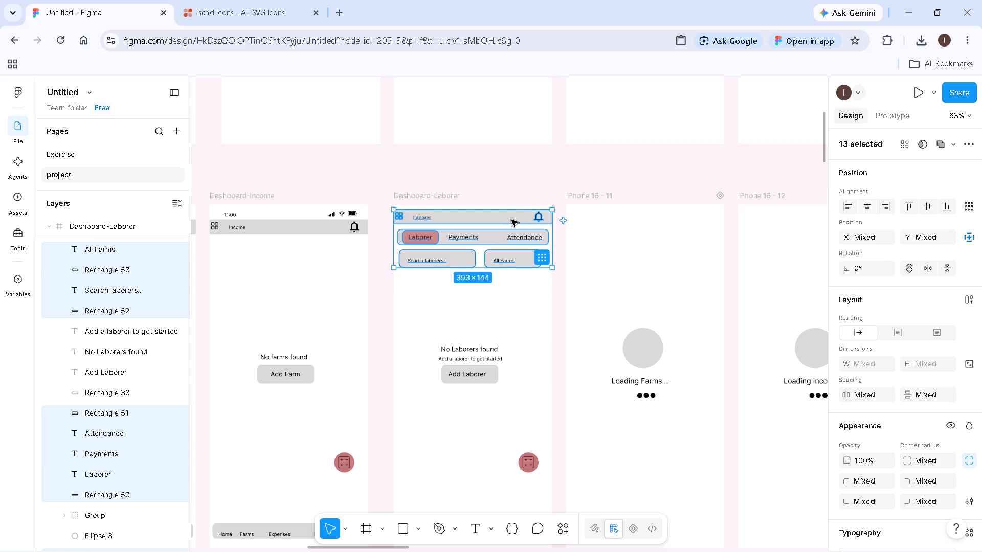
{"action": "left_click_drag", "start_coordinate": [510, 219], "coordinate": [511, 233]}
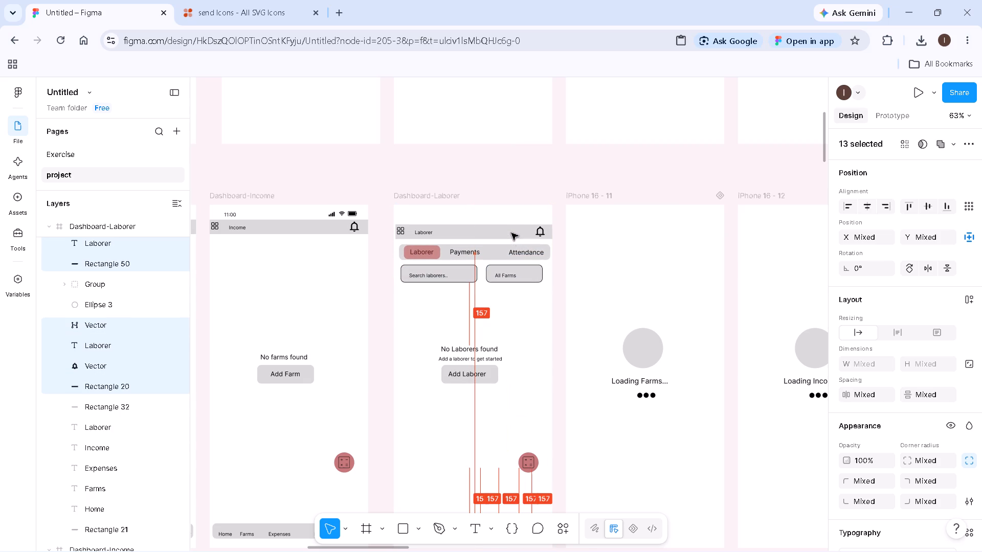
{"action": "left_click_drag", "start_coordinate": [511, 233], "coordinate": [511, 235]}
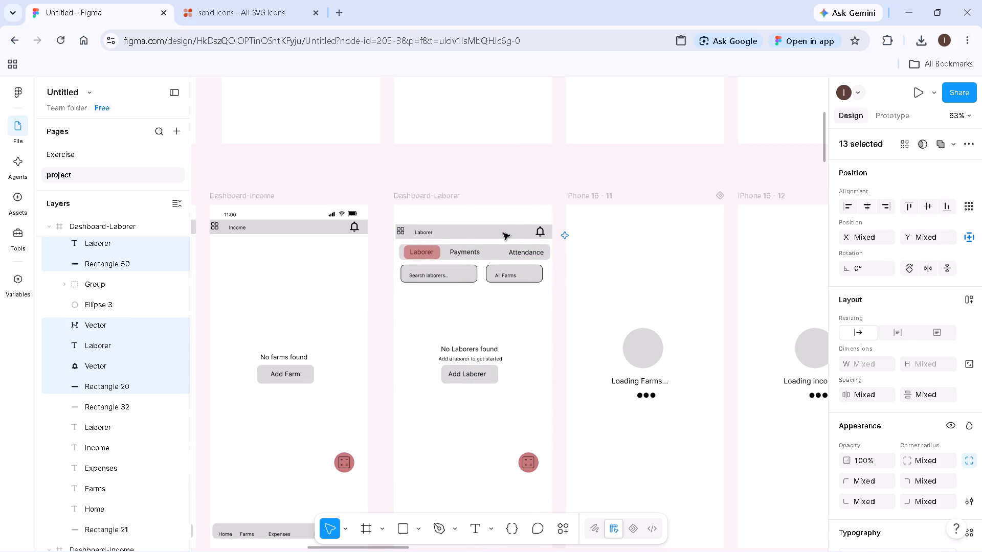
Resize the Dashboard-Laborer header rectangle to line up with both sides of the frame, about 393 wide.
{"action": "left_click", "coordinate": [502, 233]}
{"action": "scroll", "coordinate": [556, 263], "scroll_direction": "up", "scroll_amount": 2, "text": "ctrl"}
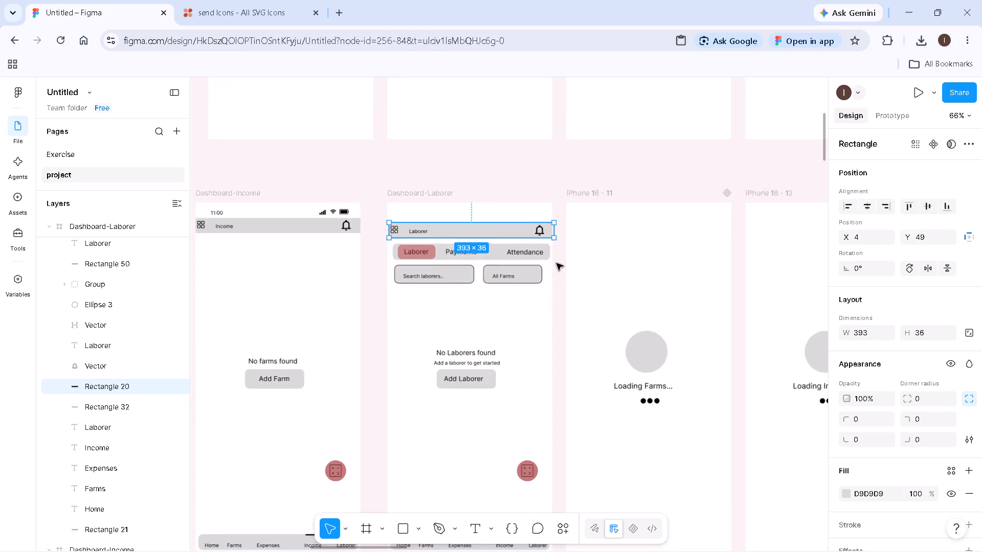
{"action": "scroll", "coordinate": [556, 263], "scroll_direction": "up", "scroll_amount": 8, "text": "ctrl"}
{"action": "left_click_drag", "start_coordinate": [552, 176], "coordinate": [546, 174]}
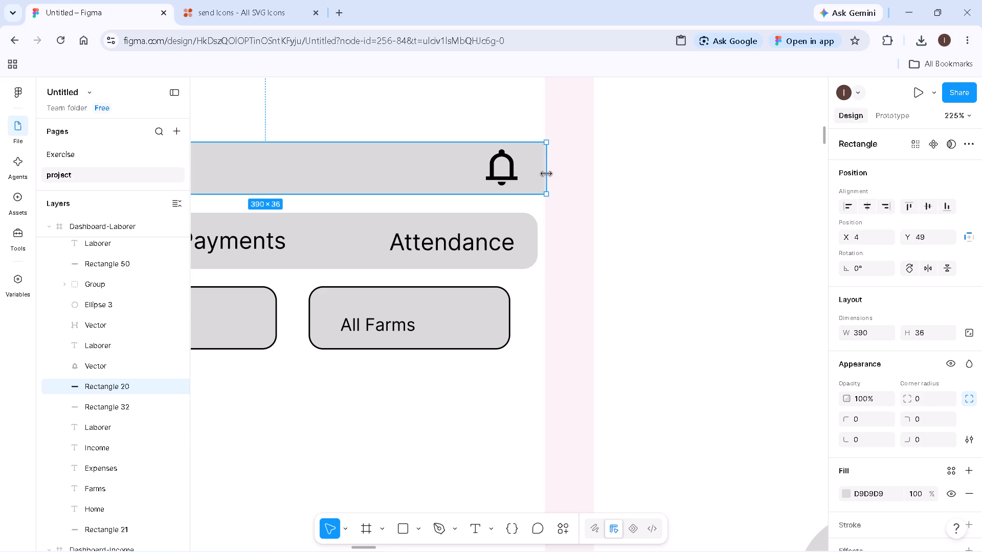
{"action": "left_click_drag", "start_coordinate": [546, 174], "coordinate": [543, 173]}
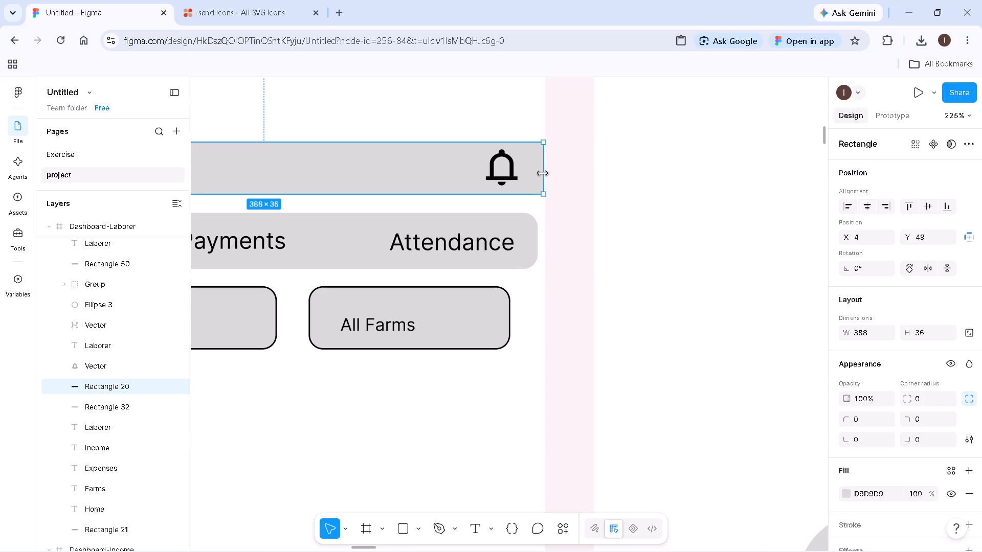
{"action": "left_click", "coordinate": [543, 173], "text": "ctrl"}
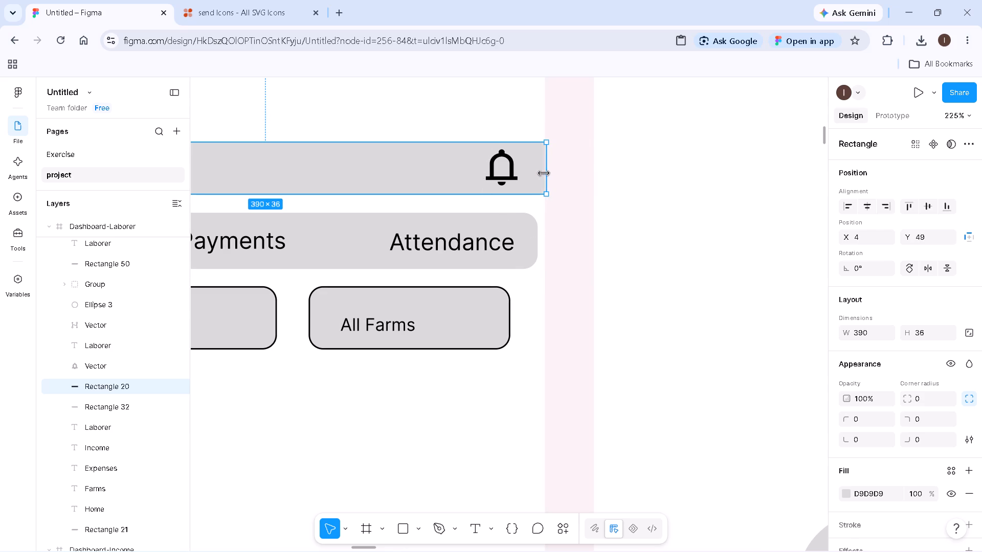
{"action": "scroll", "coordinate": [544, 173], "scroll_direction": "down", "scroll_amount": 7, "text": "ctrl"}
{"action": "scroll", "coordinate": [319, 192], "scroll_direction": "up", "scroll_amount": 9, "text": "ctrl"}
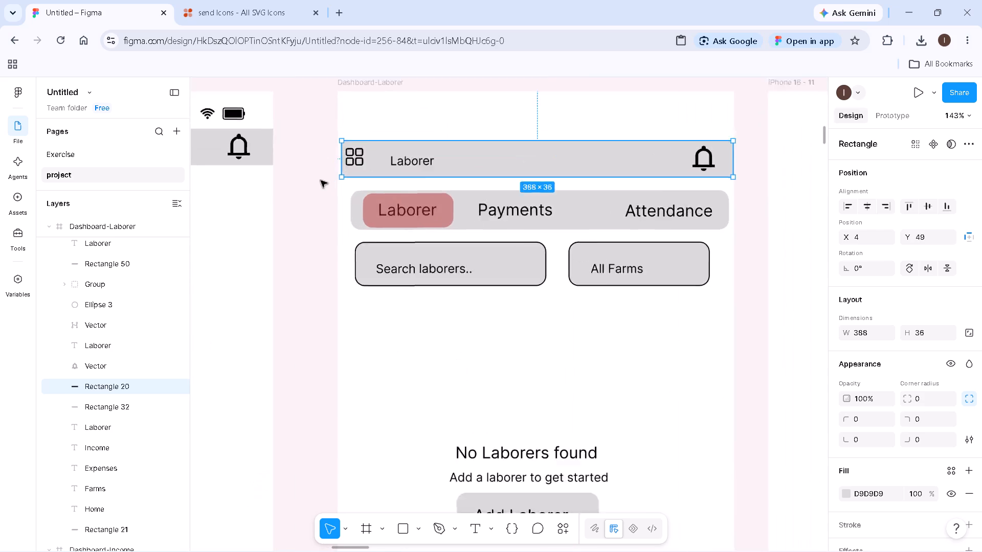
{"action": "left_click_drag", "start_coordinate": [356, 155], "coordinate": [347, 151]}
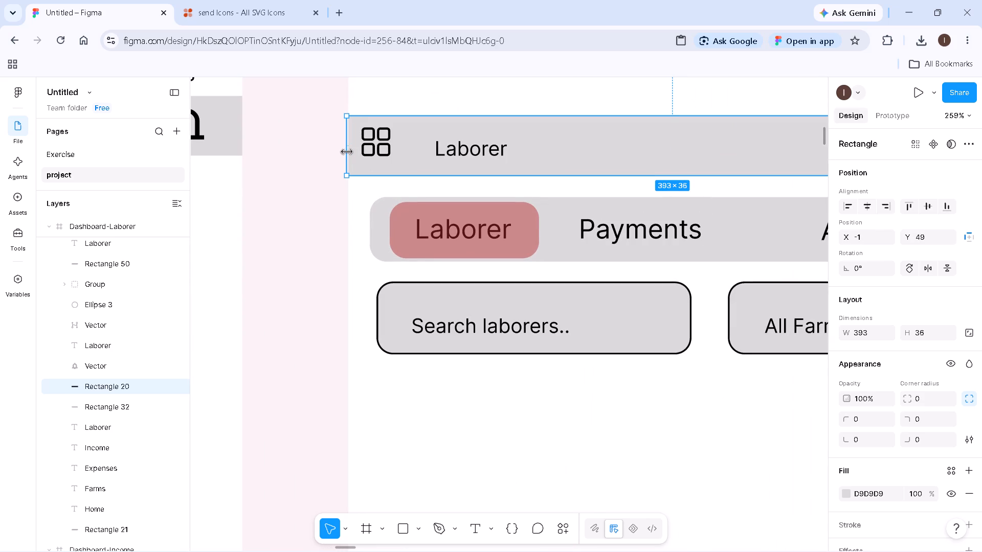
{"action": "left_click_drag", "start_coordinate": [347, 151], "coordinate": [349, 151]}
{"action": "left_click", "coordinate": [324, 157]}
Paste the copied 11:00 time and the signal, Wi-Fi and battery icons into the Dashboard-Laborer frame.
{"action": "scroll", "coordinate": [323, 157], "scroll_direction": "down", "scroll_amount": 7, "text": "ctrl"}
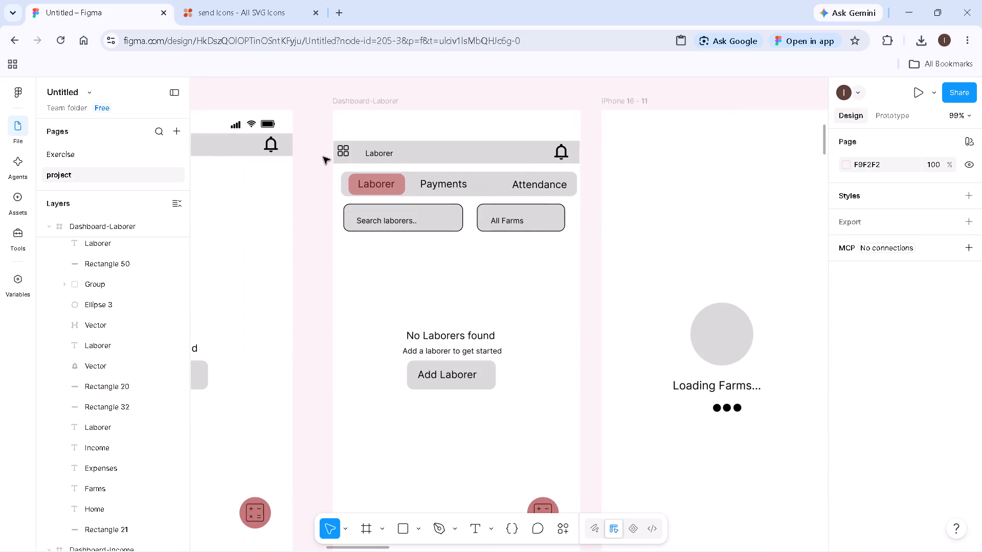
{"action": "left_click", "coordinate": [378, 103]}
{"action": "key", "text": "ctrl+v"}
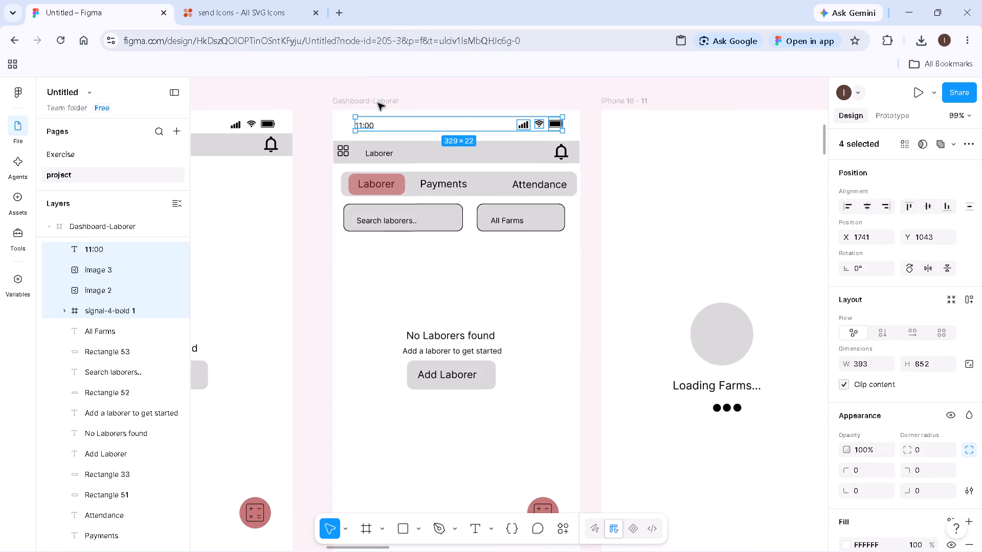
{"action": "left_click", "coordinate": [296, 137]}
Lower the top edge of the grey menu panel in iPhone 16 - 14 to about Y 36, shortening it to about 816 high.
{"action": "scroll", "coordinate": [296, 137], "scroll_direction": "down", "scroll_amount": 4, "text": "ctrl"}
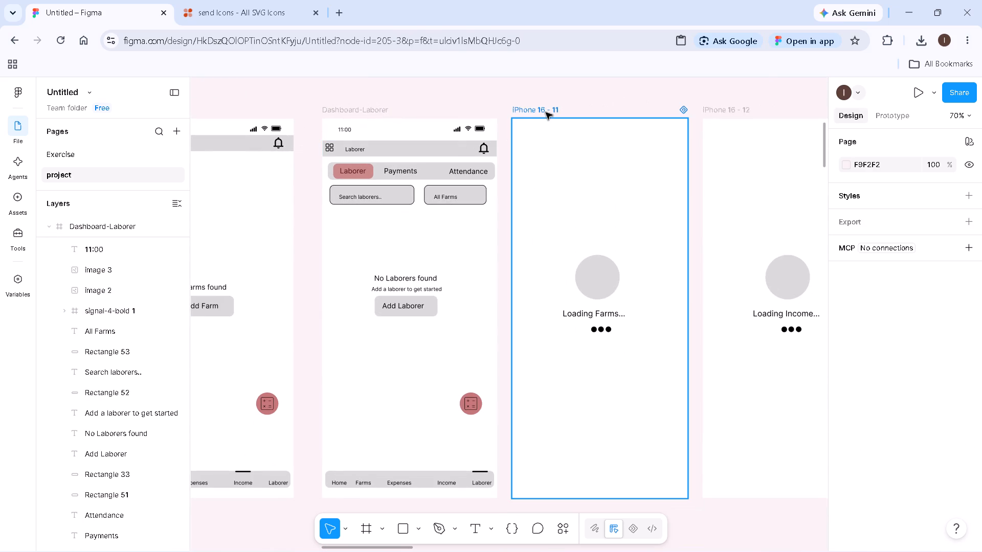
{"action": "scroll", "coordinate": [545, 115], "scroll_direction": "down", "scroll_amount": 7, "text": "ctrl"}
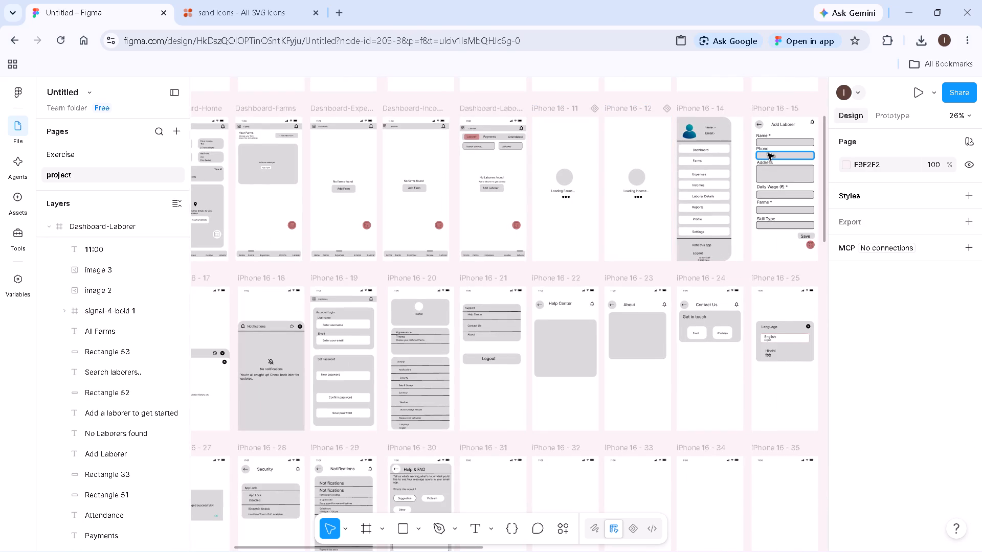
{"action": "scroll", "coordinate": [739, 134], "scroll_direction": "up", "scroll_amount": 7, "text": "ctrl"}
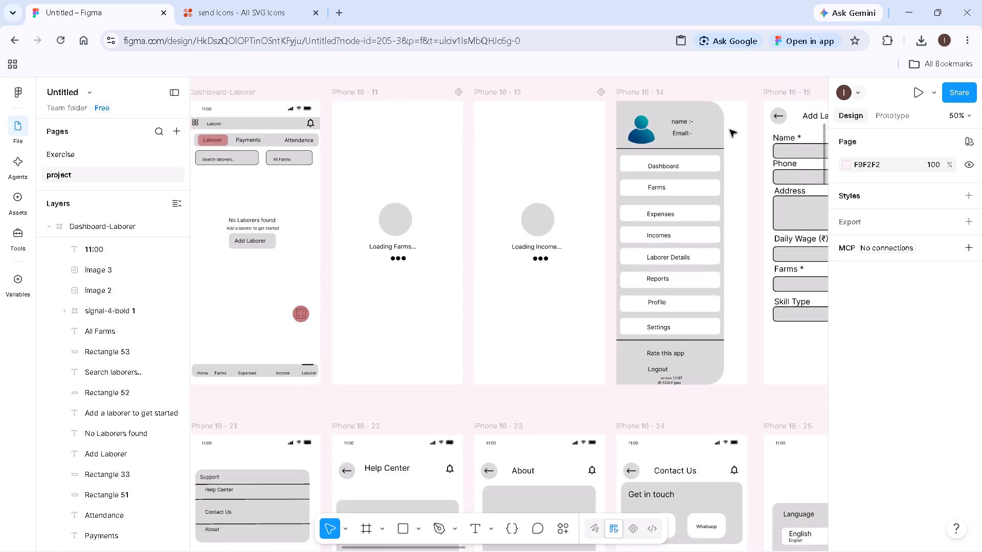
{"action": "scroll", "coordinate": [730, 130], "scroll_direction": "up", "scroll_amount": 1, "text": "ctrl"}
{"action": "left_click", "coordinate": [632, 101]}
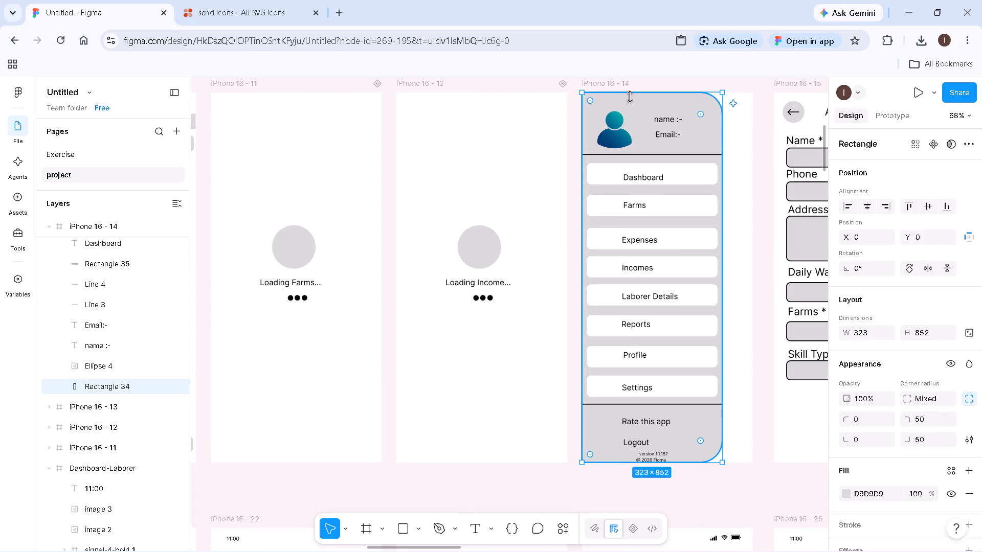
{"action": "left_click_drag", "start_coordinate": [630, 95], "coordinate": [629, 108]}
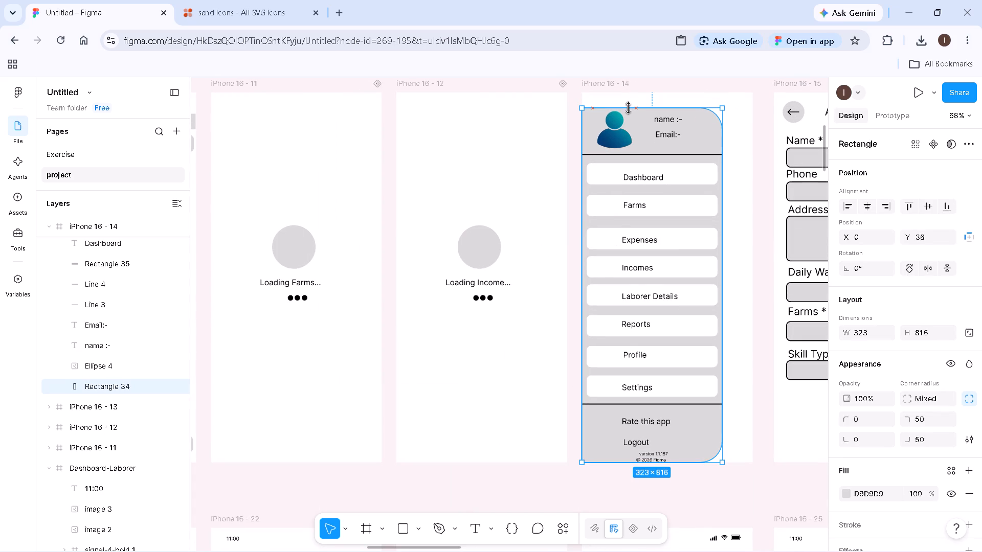
{"action": "left_click_drag", "start_coordinate": [629, 108], "coordinate": [629, 109]}
Paste the copied 11:00 time and the signal, Wi-Fi and battery icons into the iPhone 16 - 14 frame.
{"action": "left_click", "coordinate": [620, 85]}
{"action": "key", "text": "ctrl+v"}
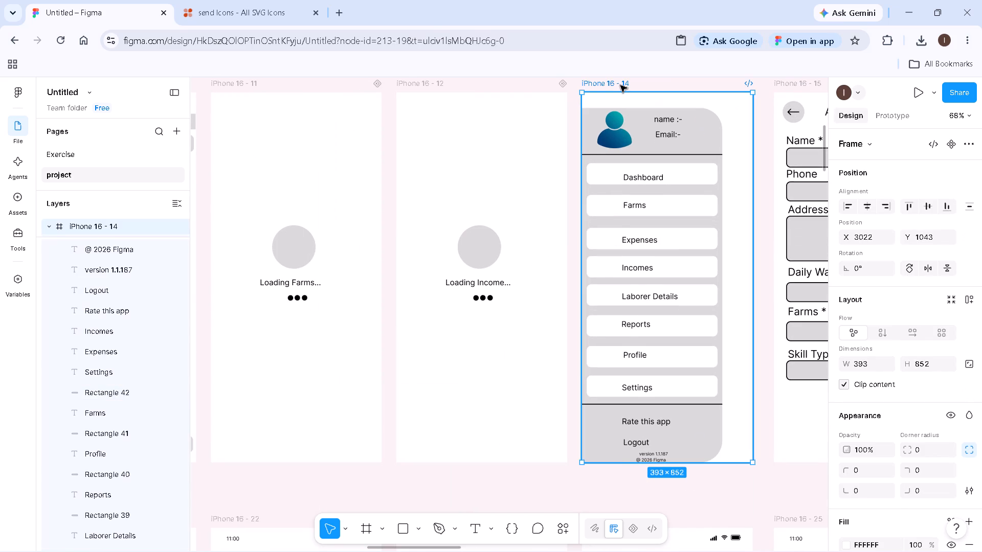
{"action": "left_click", "coordinate": [652, 79]}
Lower the bell icon in iPhone 16 - 15 to Y 28, level with the Add Laborer title.
{"action": "scroll", "coordinate": [661, 102], "scroll_direction": "down", "scroll_amount": 5, "text": "ctrl"}
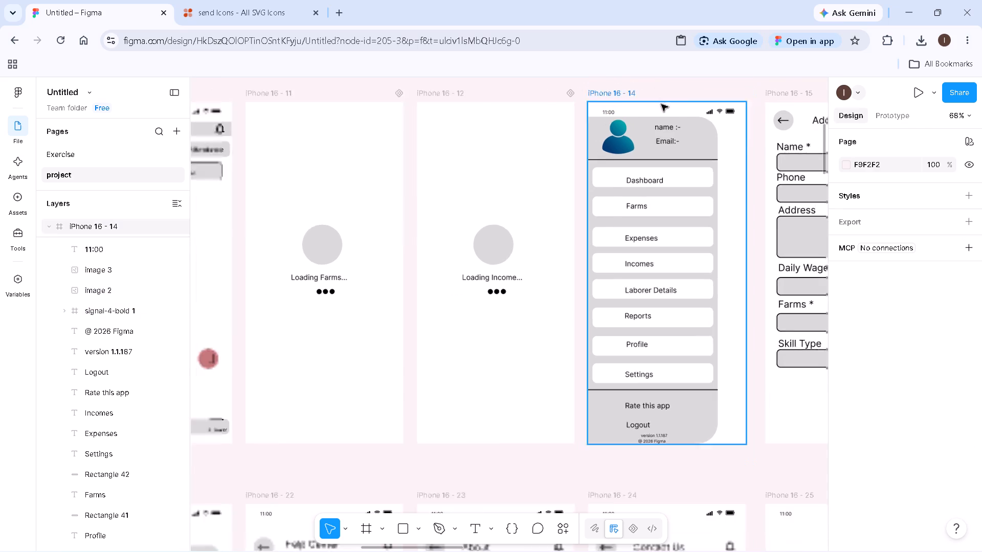
{"action": "key", "text": "h"}
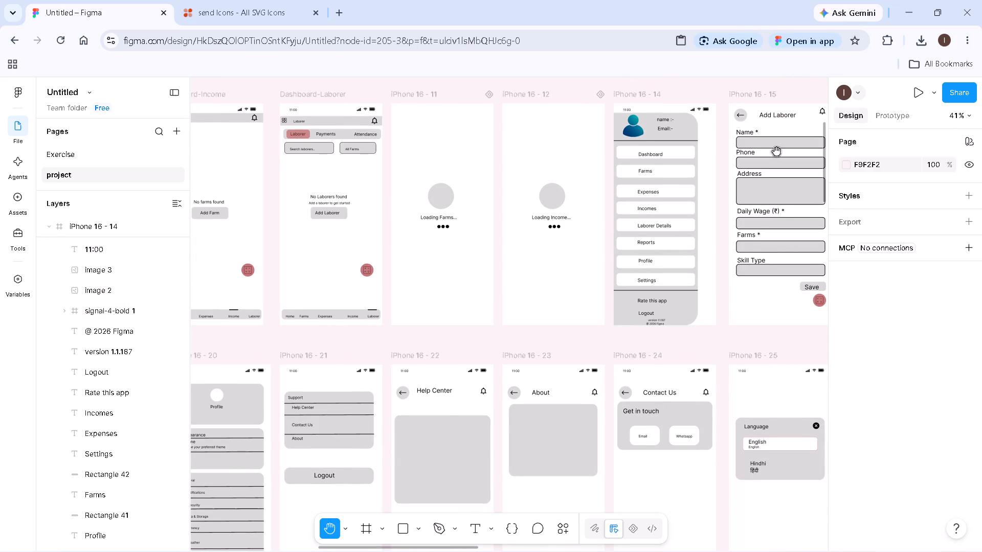
{"action": "left_click_drag", "start_coordinate": [775, 150], "coordinate": [576, 168]}
{"action": "scroll", "coordinate": [529, 162], "scroll_direction": "up", "scroll_amount": 4, "text": "ctrl"}
{"action": "key", "text": "v"}
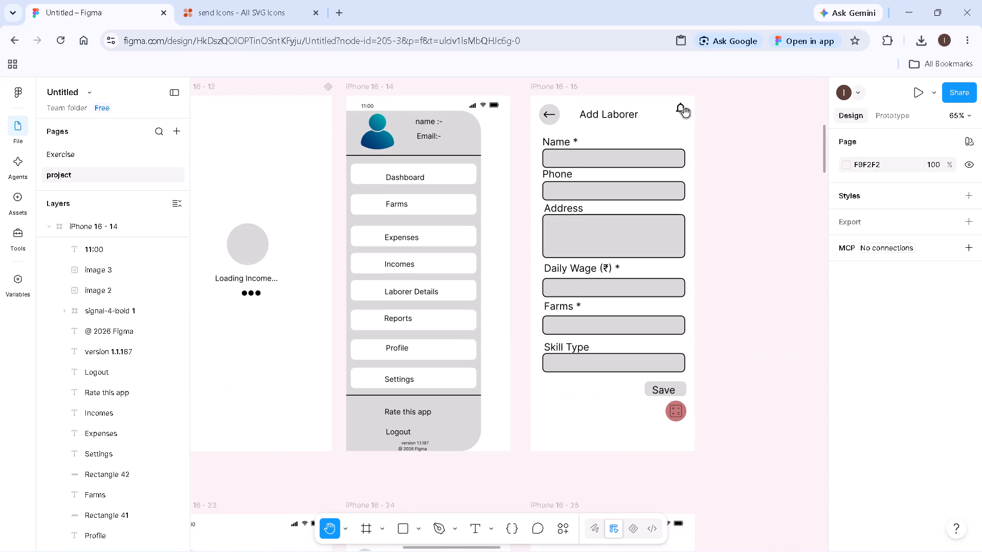
{"action": "left_click_drag", "start_coordinate": [680, 107], "coordinate": [680, 111]}
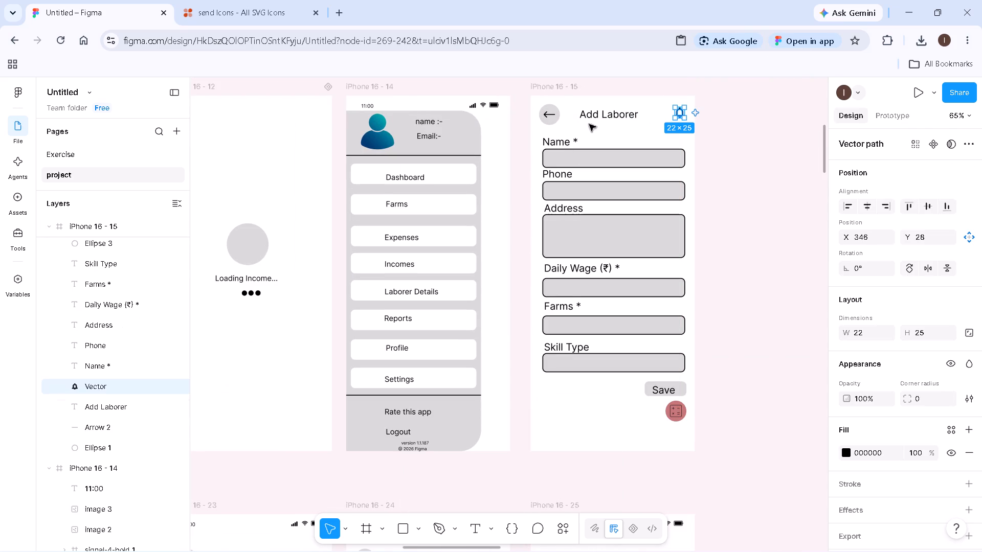
Move the whole Add Laborer header, form fields, Save button and round icon down together to free space at the top of iPhone 16 - 15.
{"action": "left_click_drag", "start_coordinate": [536, 101], "coordinate": [589, 166]}
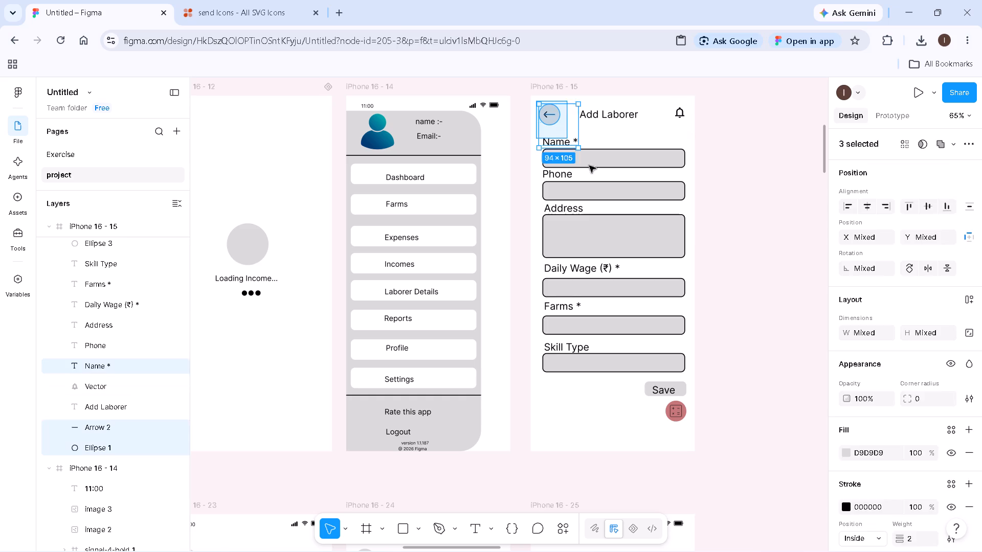
{"action": "left_click_drag", "start_coordinate": [589, 166], "coordinate": [683, 416]}
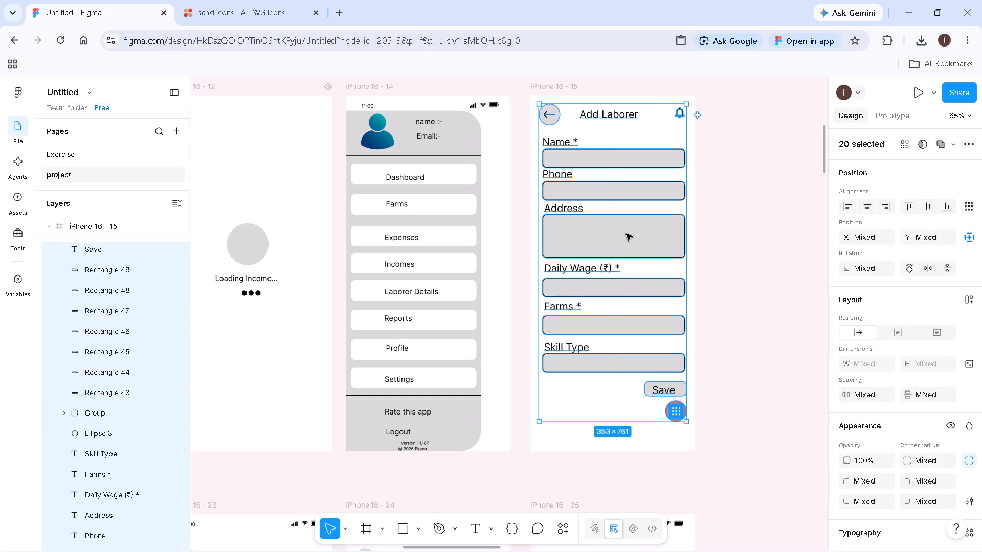
{"action": "left_click_drag", "start_coordinate": [626, 232], "coordinate": [628, 254]}
Paste the copied 11:00 time and the signal, Wi-Fi and battery icons into the iPhone 16 - 15 frame.
{"action": "left_click", "coordinate": [572, 82]}
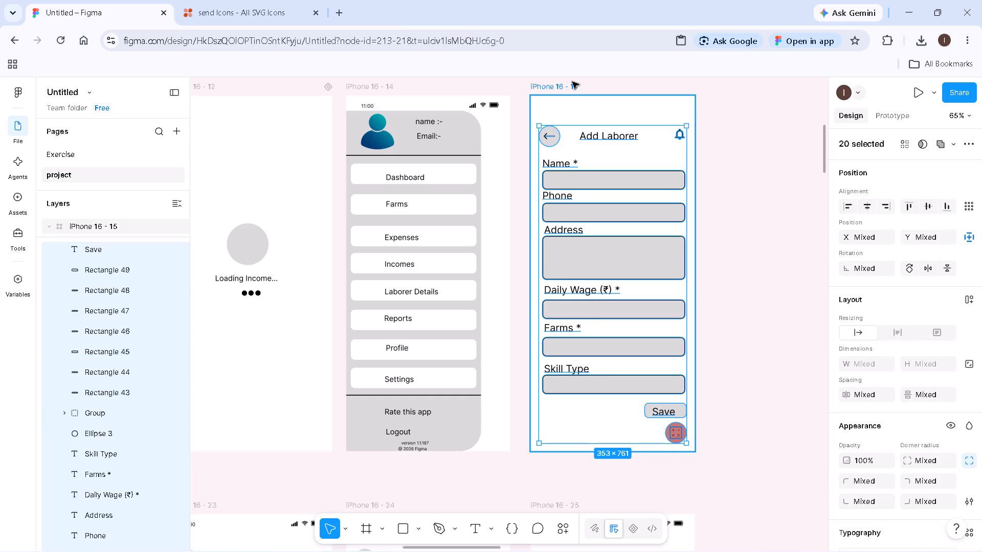
{"action": "key", "text": "ctrl+v"}
{"action": "left_click", "coordinate": [767, 187]}
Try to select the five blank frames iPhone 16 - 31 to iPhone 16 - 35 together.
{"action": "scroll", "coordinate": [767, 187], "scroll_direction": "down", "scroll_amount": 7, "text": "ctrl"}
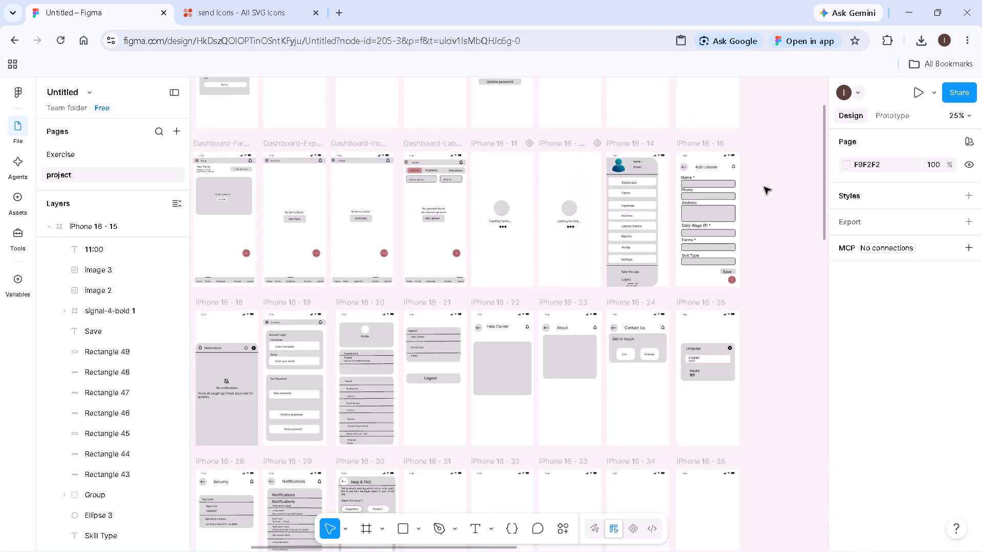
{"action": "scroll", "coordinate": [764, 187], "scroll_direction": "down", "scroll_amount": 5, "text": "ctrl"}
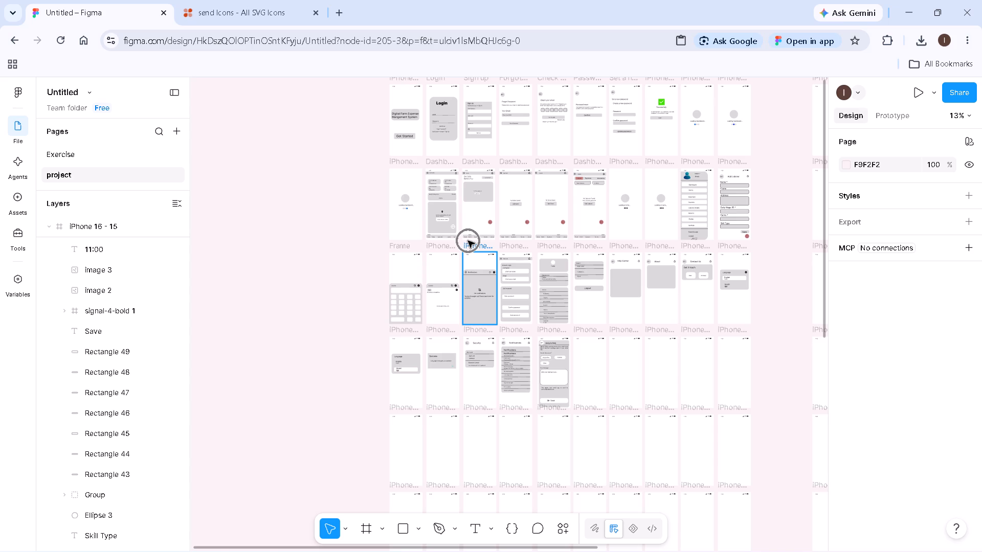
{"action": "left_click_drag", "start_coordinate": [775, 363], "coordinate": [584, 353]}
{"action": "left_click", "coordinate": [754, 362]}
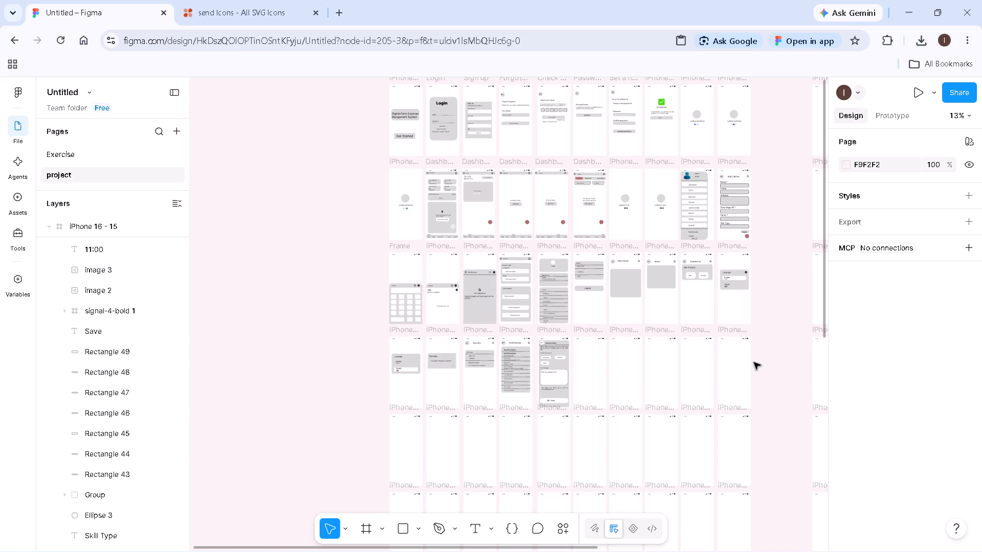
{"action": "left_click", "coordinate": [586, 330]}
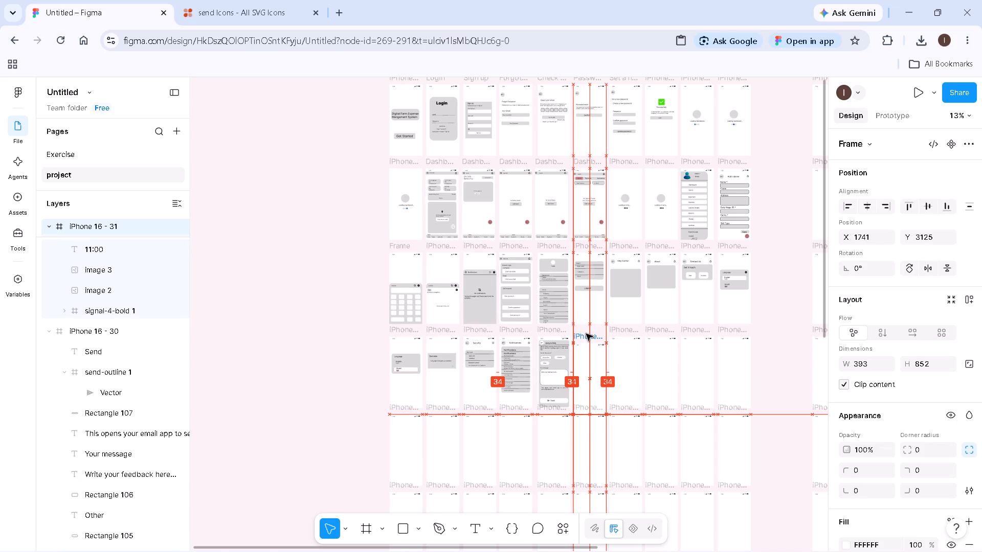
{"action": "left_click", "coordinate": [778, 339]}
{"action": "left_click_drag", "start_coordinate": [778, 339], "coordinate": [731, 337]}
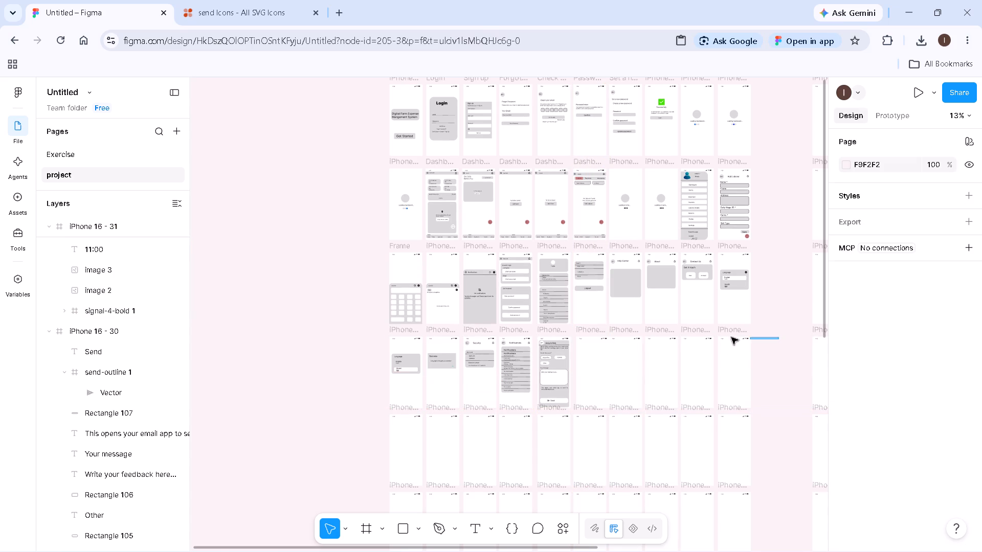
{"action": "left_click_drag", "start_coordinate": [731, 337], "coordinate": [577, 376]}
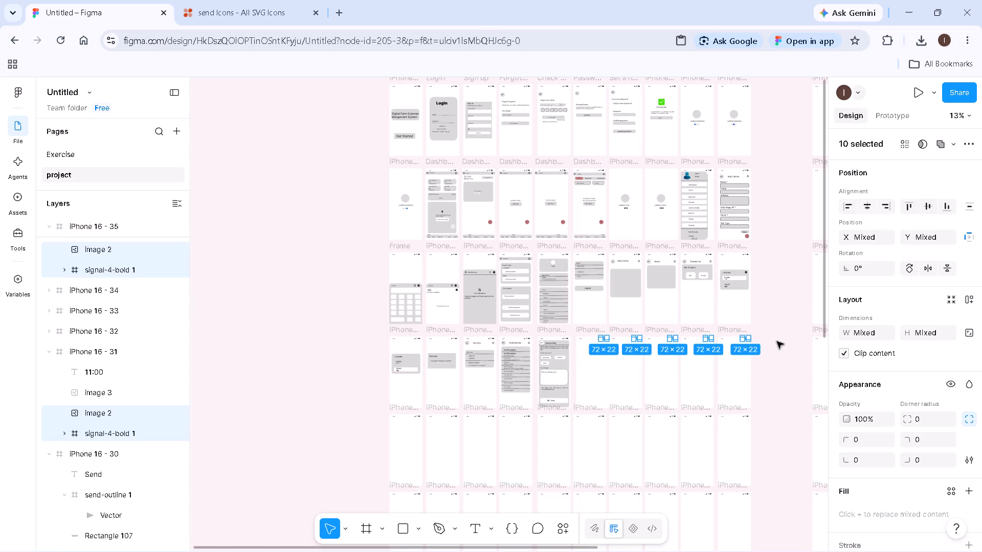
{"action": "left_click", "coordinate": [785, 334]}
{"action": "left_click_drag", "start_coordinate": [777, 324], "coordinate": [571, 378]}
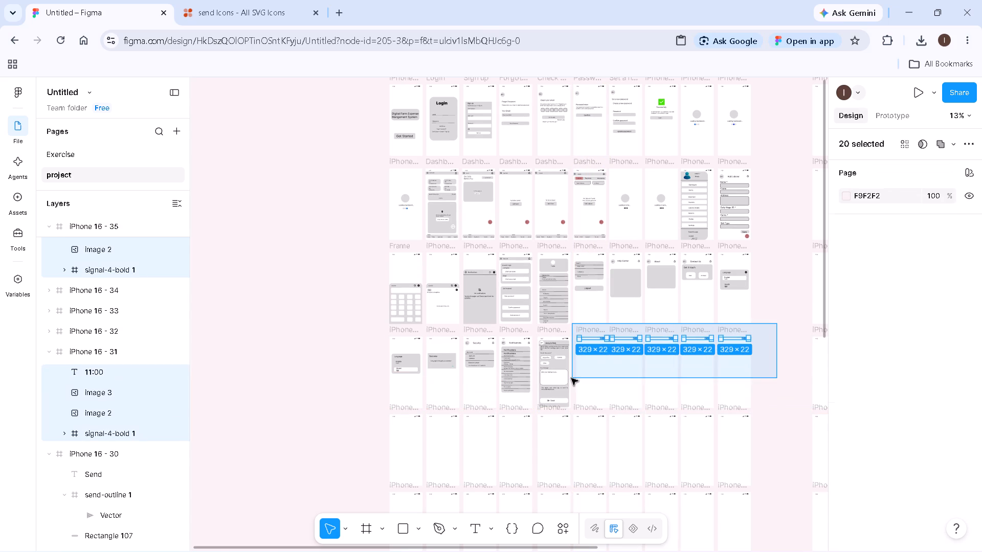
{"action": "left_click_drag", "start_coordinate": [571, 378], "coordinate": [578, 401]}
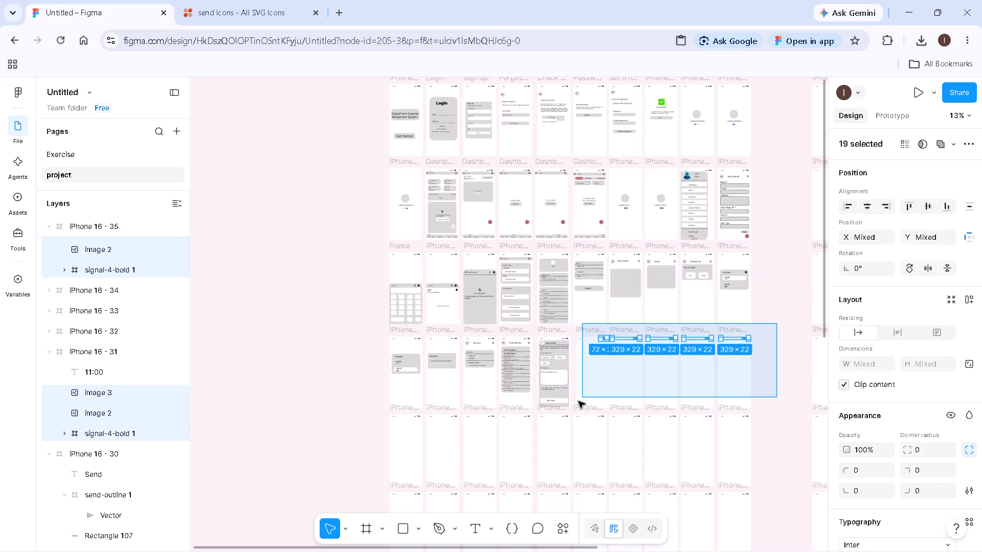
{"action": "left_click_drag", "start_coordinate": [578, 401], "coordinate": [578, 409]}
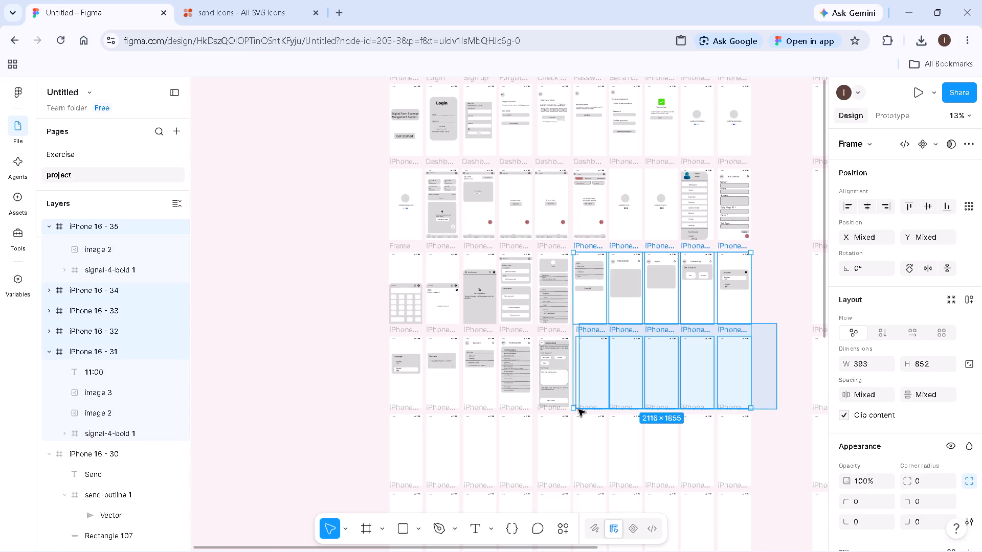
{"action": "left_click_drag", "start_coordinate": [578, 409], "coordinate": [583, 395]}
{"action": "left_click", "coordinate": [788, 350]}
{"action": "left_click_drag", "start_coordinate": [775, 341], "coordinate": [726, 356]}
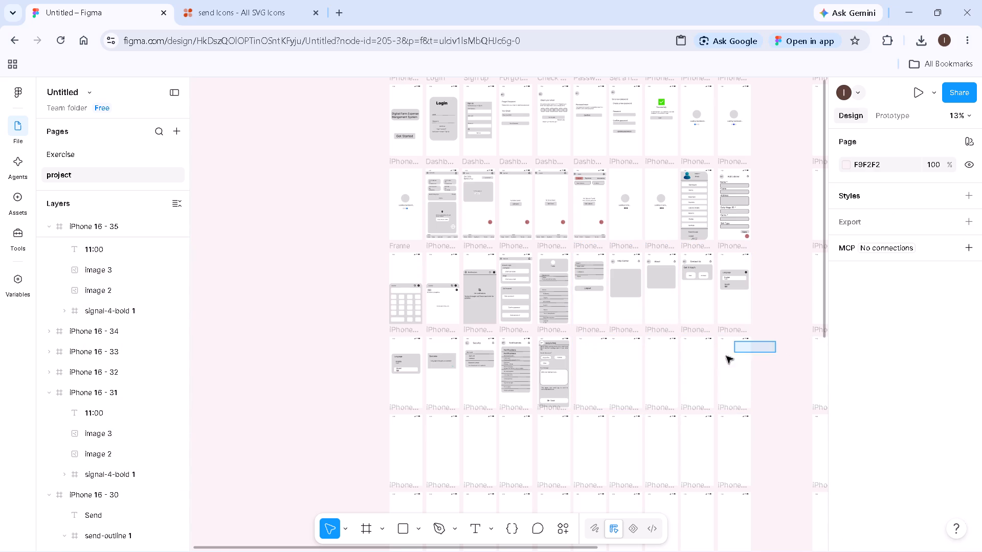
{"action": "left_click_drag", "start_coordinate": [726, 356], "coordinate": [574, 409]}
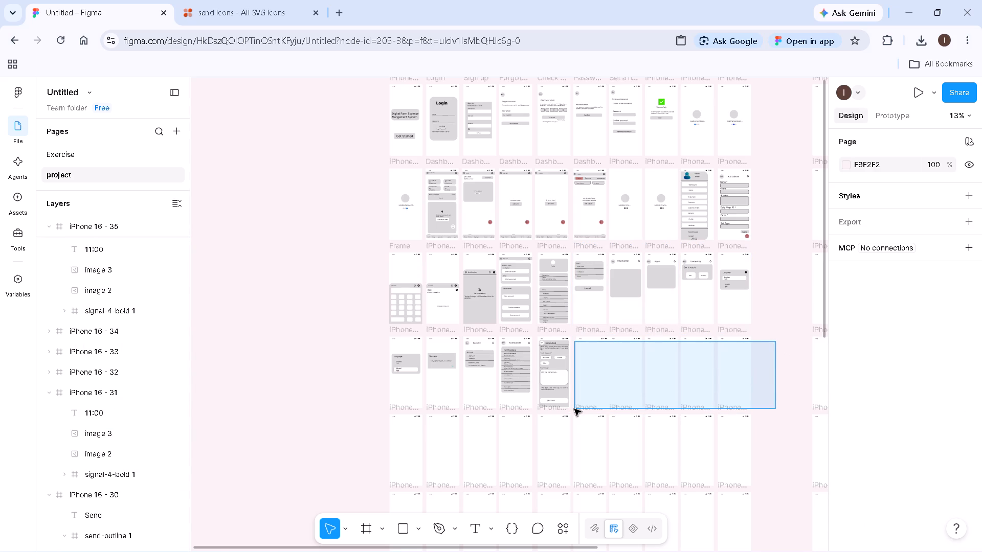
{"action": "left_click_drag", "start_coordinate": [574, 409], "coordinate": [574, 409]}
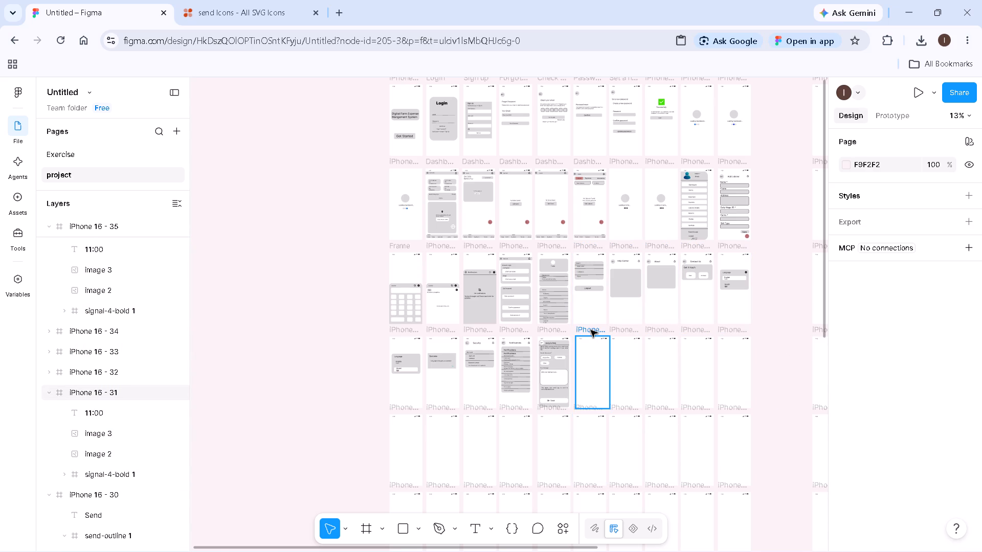
Move the blank frames iPhone 16 - 31, 32 and 33 out of the wireframe grid into a side-by-side row at Y 1799.
{"action": "left_click_drag", "start_coordinate": [579, 329], "coordinate": [265, 223]}
{"action": "left_click_drag", "start_coordinate": [630, 327], "coordinate": [345, 224]}
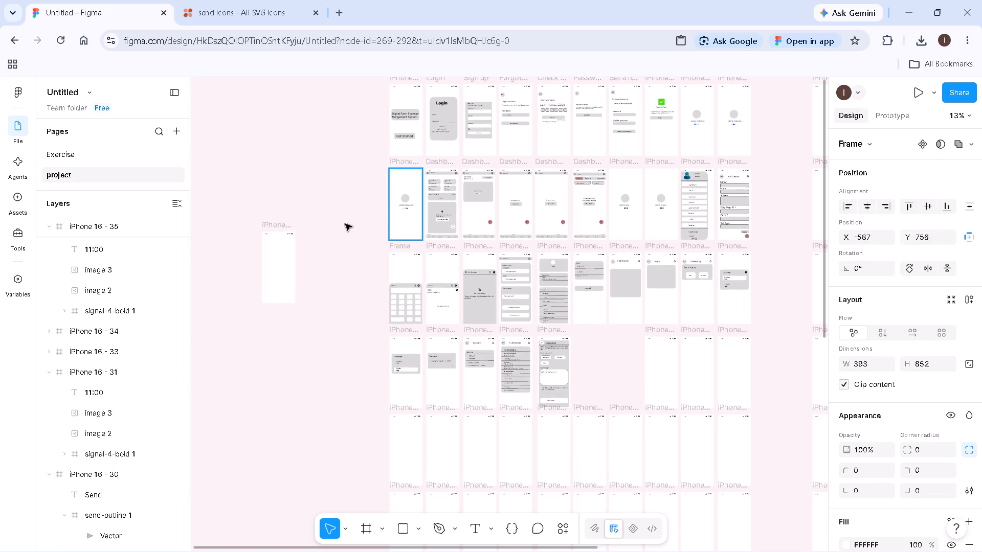
{"action": "left_click_drag", "start_coordinate": [345, 224], "coordinate": [325, 223]}
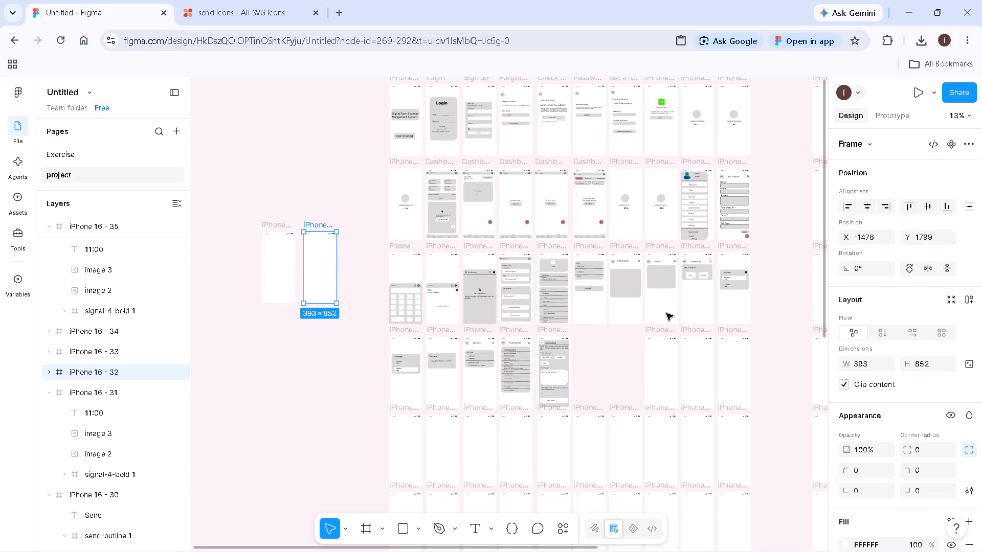
{"action": "left_click_drag", "start_coordinate": [657, 329], "coordinate": [369, 238]}
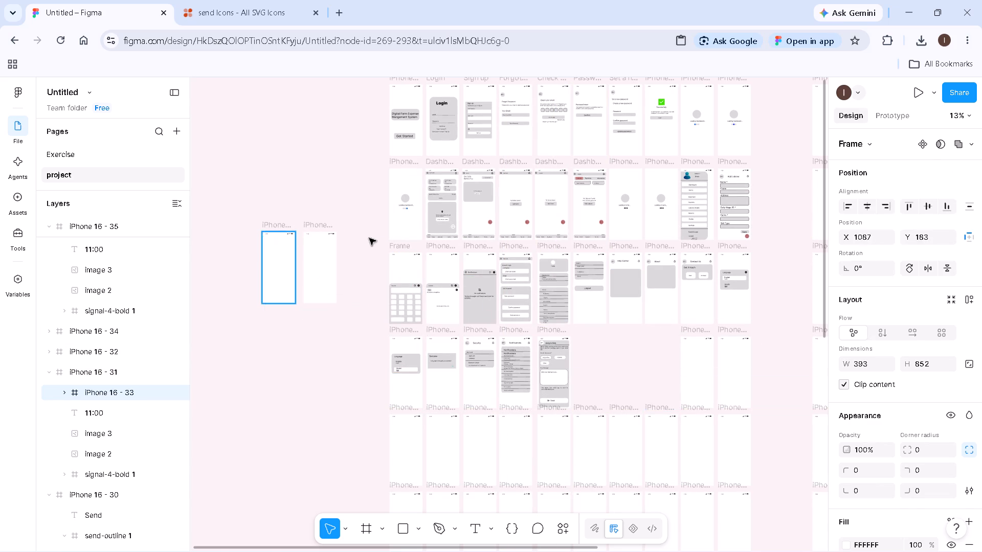
{"action": "left_click_drag", "start_coordinate": [369, 238], "coordinate": [358, 226]}
Select the three moved blank frames together and shift them farther away from the wireframe grid, to Y 2978.
{"action": "left_click", "coordinate": [262, 199]}
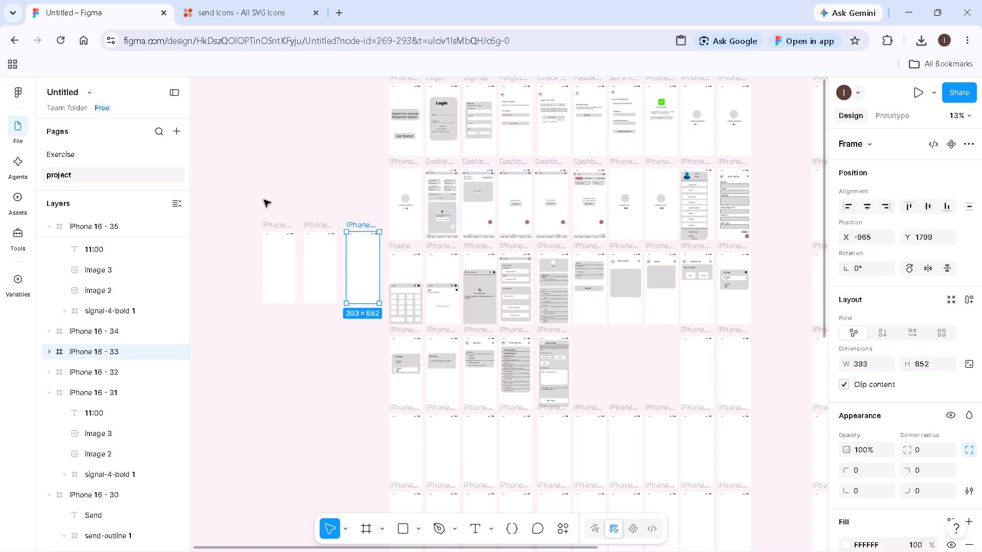
{"action": "left_click_drag", "start_coordinate": [238, 202], "coordinate": [366, 317]}
{"action": "left_click", "coordinate": [366, 317]}
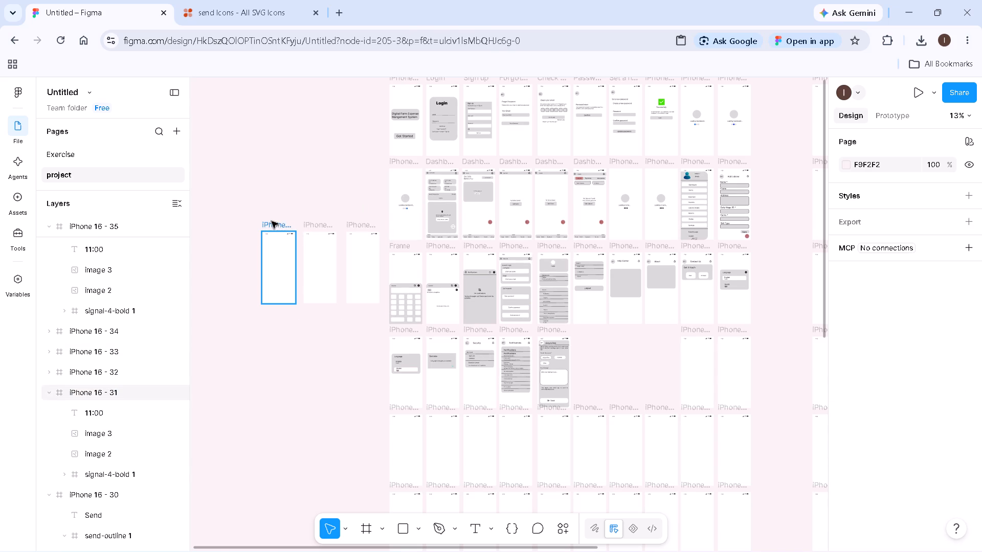
{"action": "left_click_drag", "start_coordinate": [248, 215], "coordinate": [364, 304]}
{"action": "double_click", "coordinate": [364, 304]}
{"action": "left_click_drag", "start_coordinate": [252, 212], "coordinate": [351, 333]}
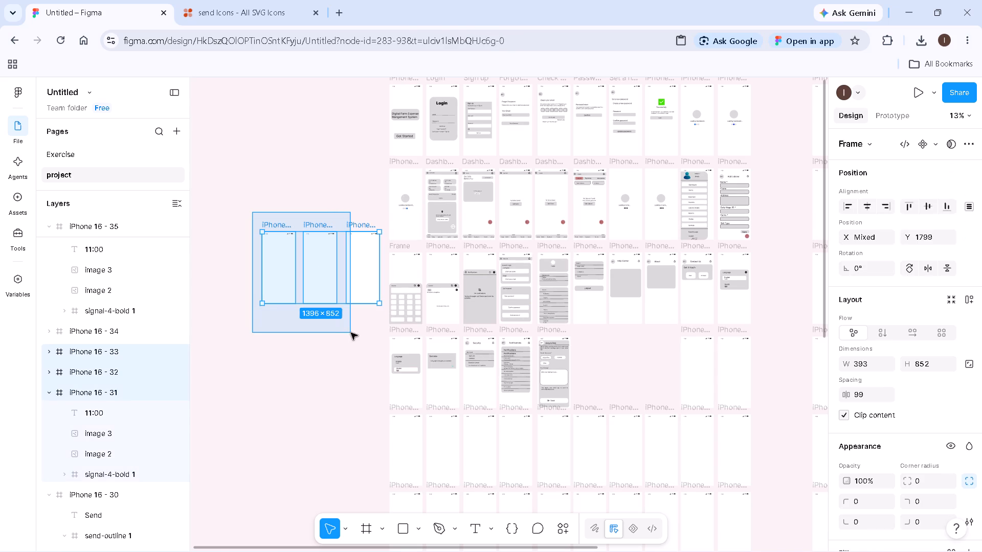
{"action": "left_click_drag", "start_coordinate": [351, 333], "coordinate": [370, 327]}
{"action": "right_click", "coordinate": [370, 327]}
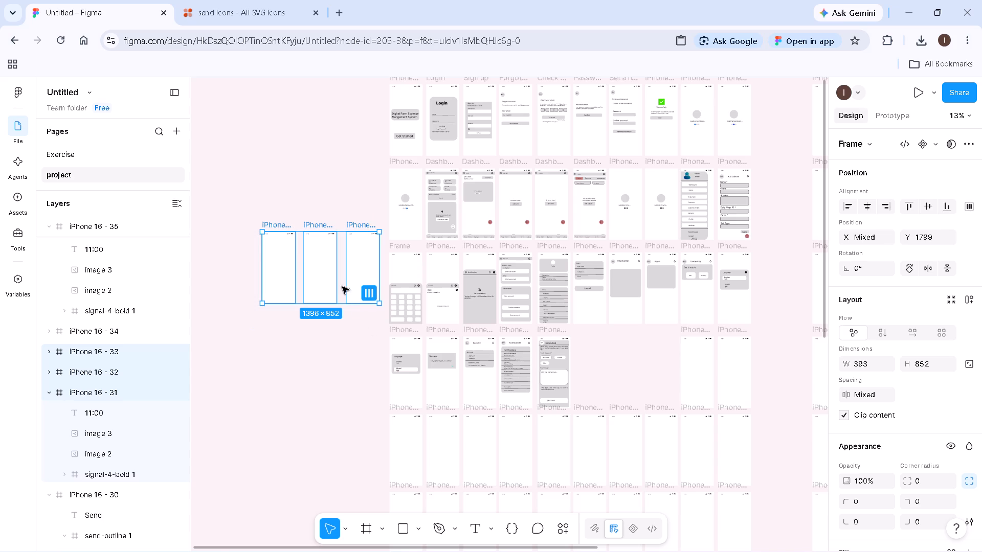
{"action": "left_click_drag", "start_coordinate": [286, 227], "coordinate": [278, 224]}
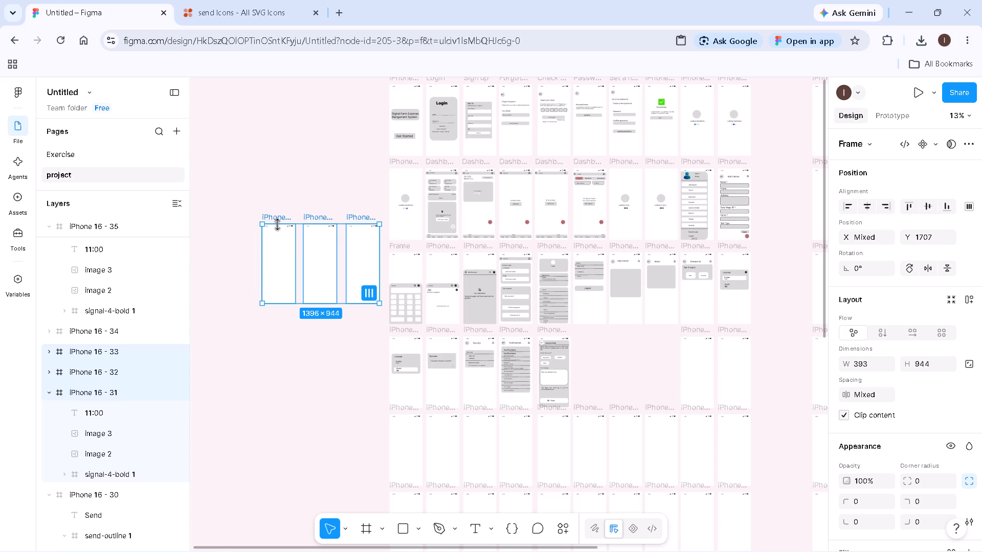
{"action": "key", "text": "ctrl+z"}
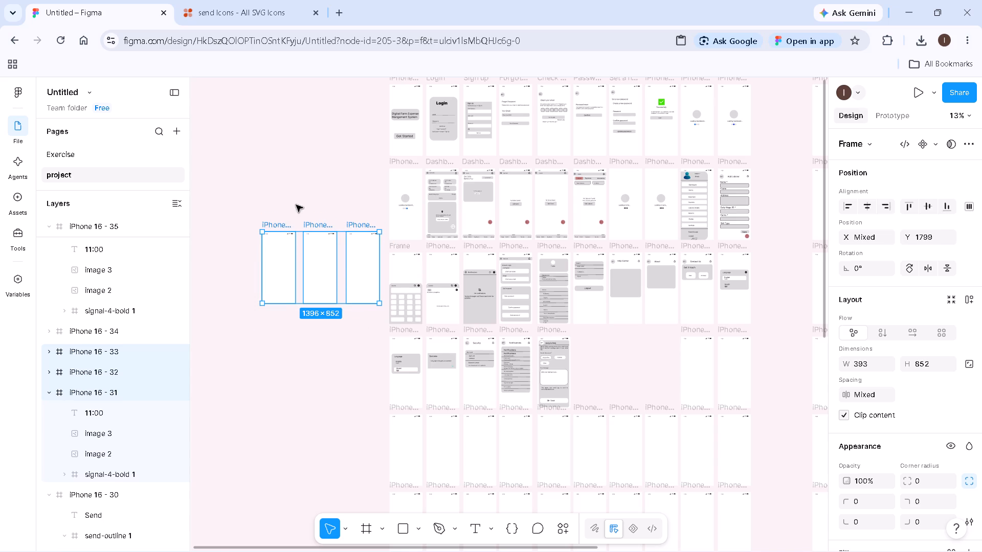
{"action": "left_click_drag", "start_coordinate": [280, 225], "coordinate": [223, 233]}
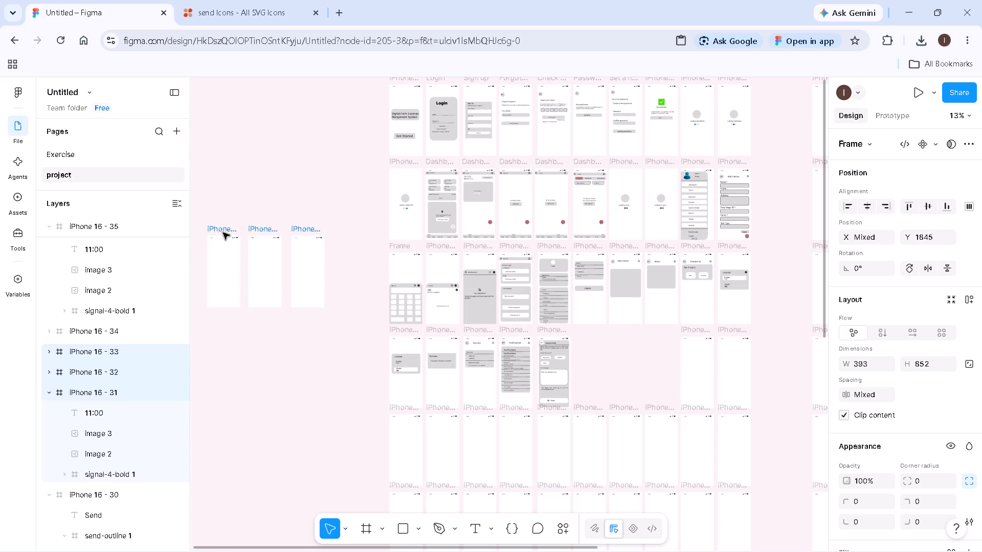
{"action": "left_click_drag", "start_coordinate": [223, 233], "coordinate": [203, 293]}
{"action": "scroll", "coordinate": [216, 267], "scroll_direction": "down", "scroll_amount": 5, "text": "ctrl"}
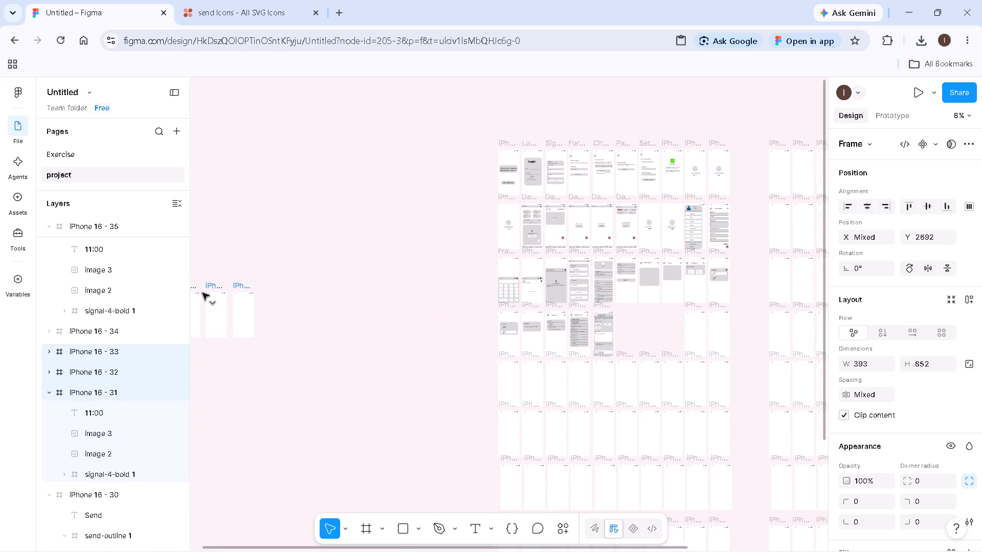
{"action": "left_click_drag", "start_coordinate": [203, 293], "coordinate": [281, 303]}
{"action": "left_click", "coordinate": [679, 317]}
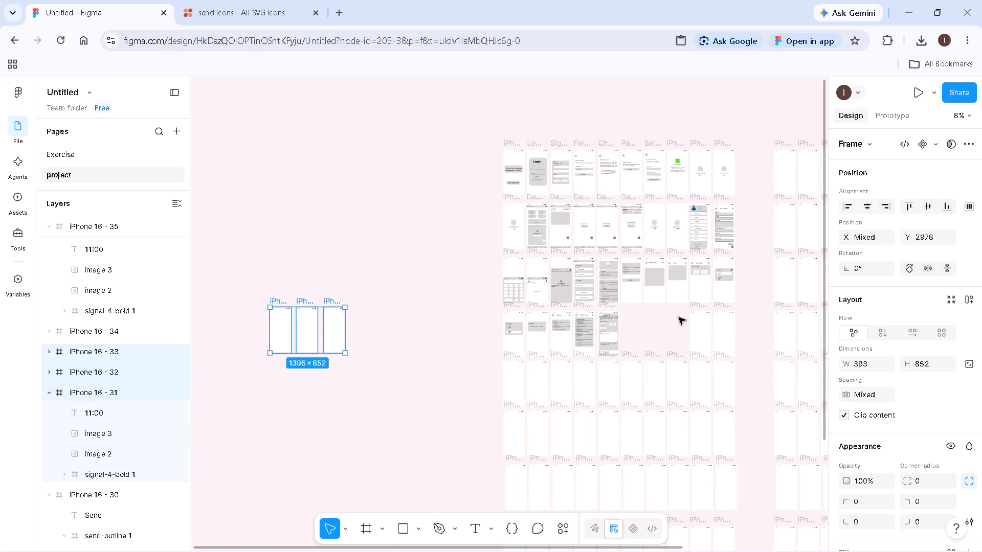
Move the blank frame iPhone 16 - 34 out of the grid and line it up beside iPhone 16 - 33.
{"action": "left_click_drag", "start_coordinate": [694, 307], "coordinate": [376, 291]}
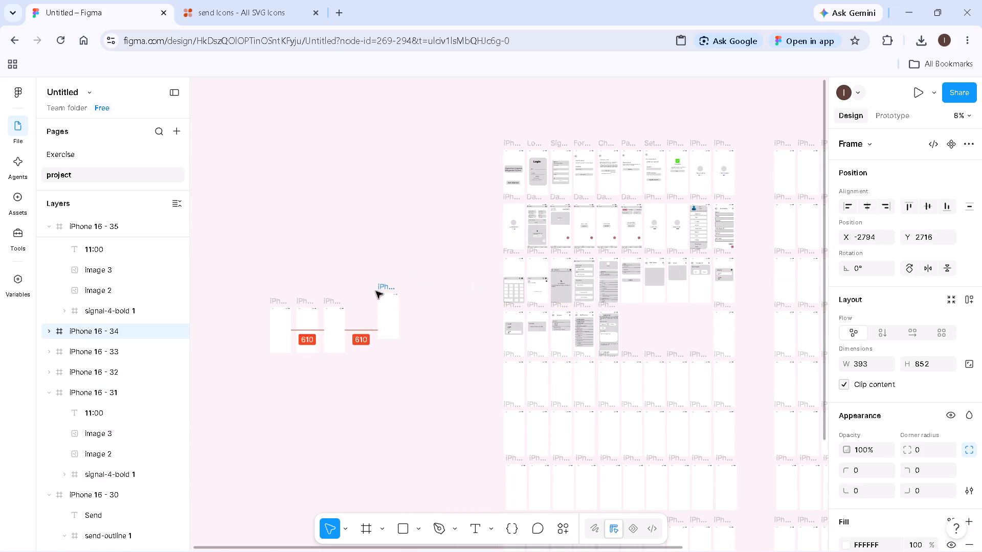
{"action": "left_click_drag", "start_coordinate": [376, 291], "coordinate": [361, 305]}
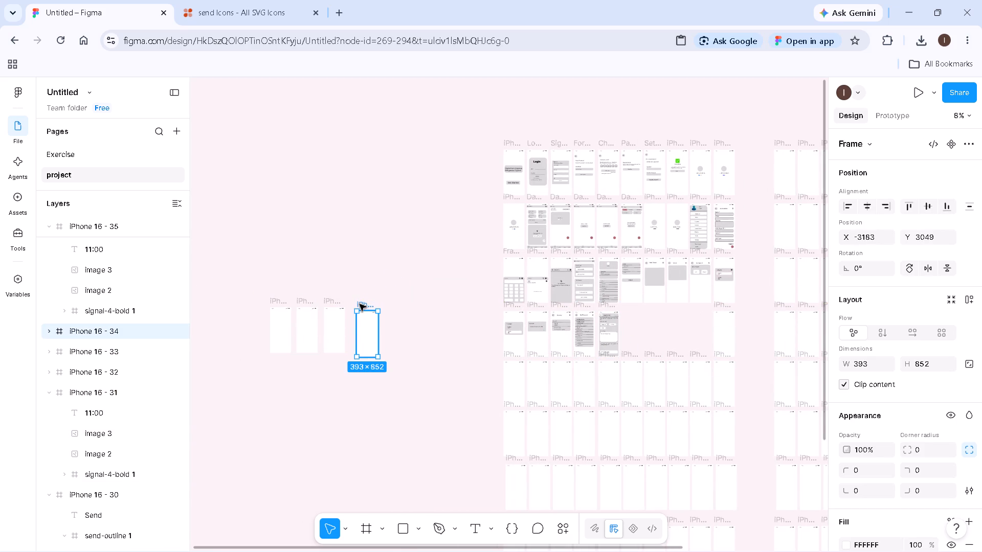
{"action": "left_click_drag", "start_coordinate": [360, 302], "coordinate": [360, 297]}
{"action": "left_click", "coordinate": [396, 288]}
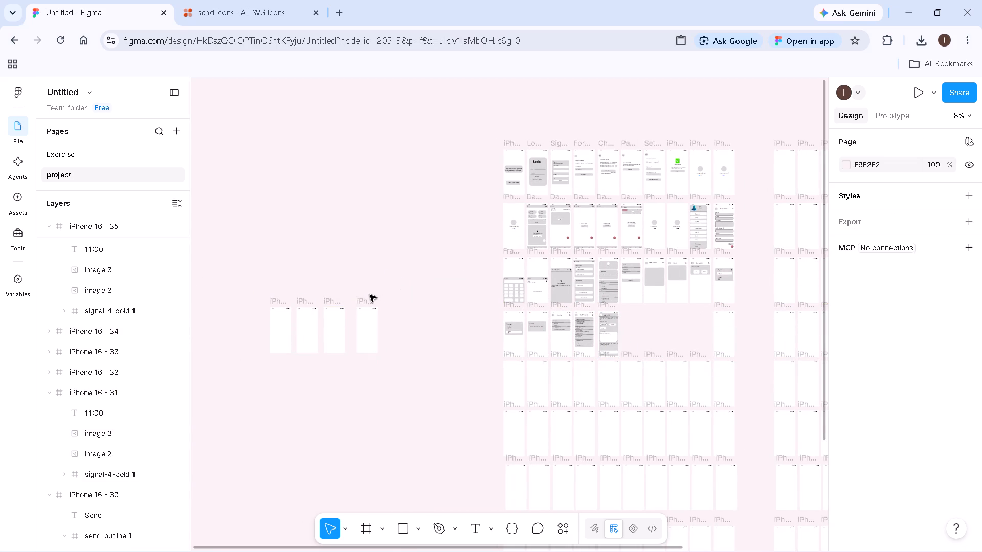
{"action": "left_click", "coordinate": [364, 299]}
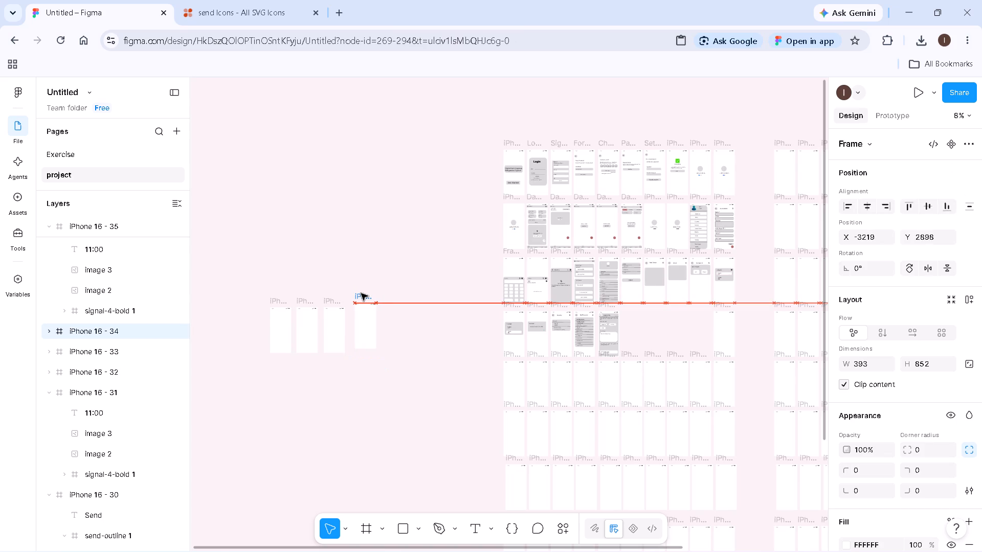
{"action": "scroll", "coordinate": [359, 305], "scroll_direction": "up", "scroll_amount": 8, "text": "ctrl"}
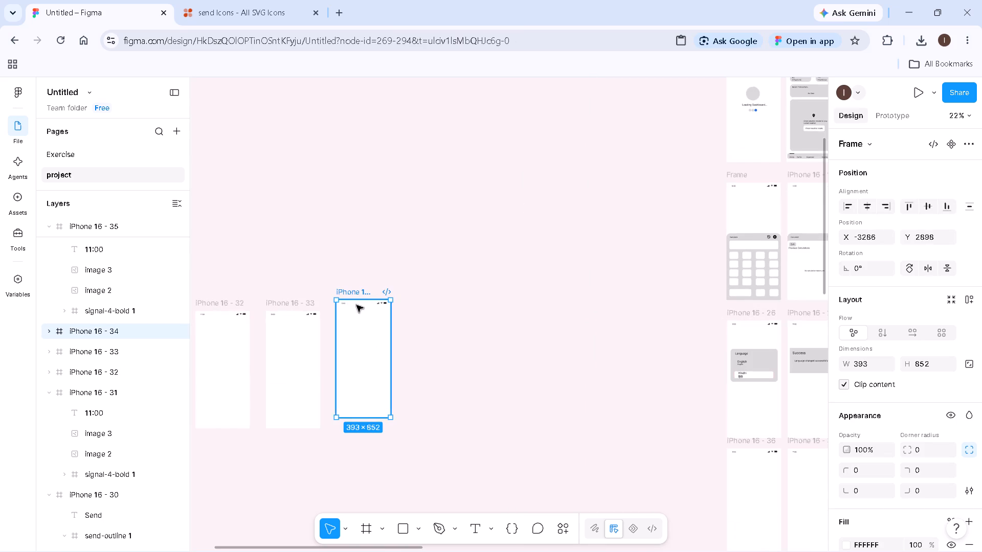
{"action": "double_click", "coordinate": [350, 292]}
{"action": "left_click", "coordinate": [481, 283]}
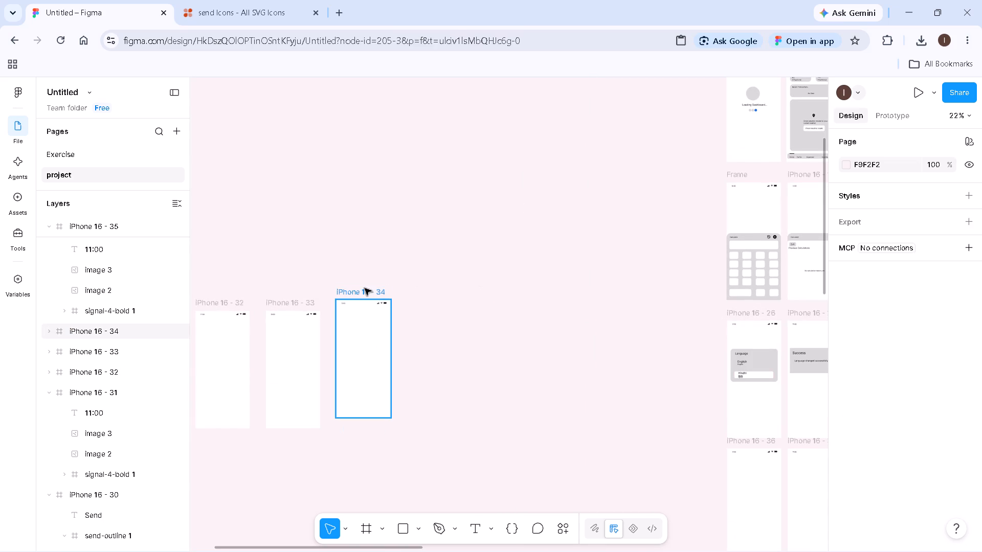
{"action": "left_click_drag", "start_coordinate": [365, 288], "coordinate": [363, 300]}
{"action": "left_click", "coordinate": [473, 328], "text": "ctrl"}
Move the blank frame iPhone 16 - 35 to the end of the separate row, at Y 2978 with 118 spacing.
{"action": "scroll", "coordinate": [473, 328], "scroll_direction": "down", "scroll_amount": 9, "text": "ctrl"}
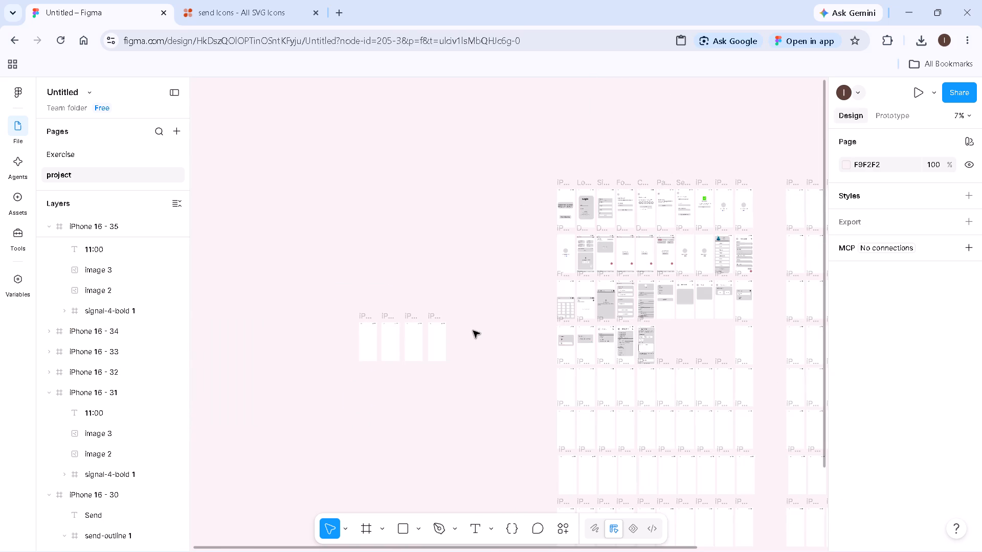
{"action": "left_click_drag", "start_coordinate": [741, 324], "coordinate": [468, 316]}
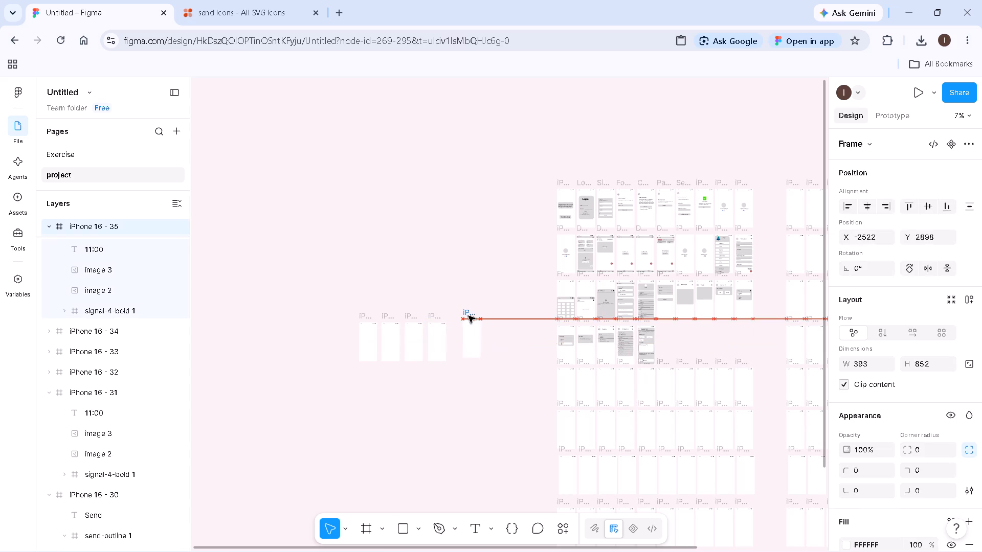
{"action": "left_click_drag", "start_coordinate": [468, 316], "coordinate": [458, 320]}
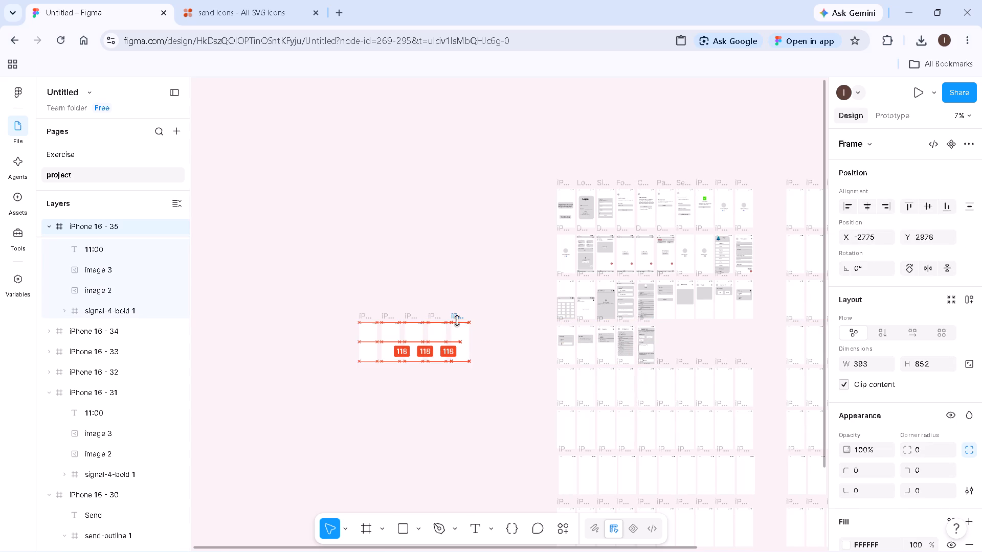
{"action": "double_click", "coordinate": [488, 330]}
Reposition the Dashboard-Home frame at X -12, Y 1043, aligned below the Login frame and level with its row.
{"action": "scroll", "coordinate": [470, 336], "scroll_direction": "up", "scroll_amount": 3}
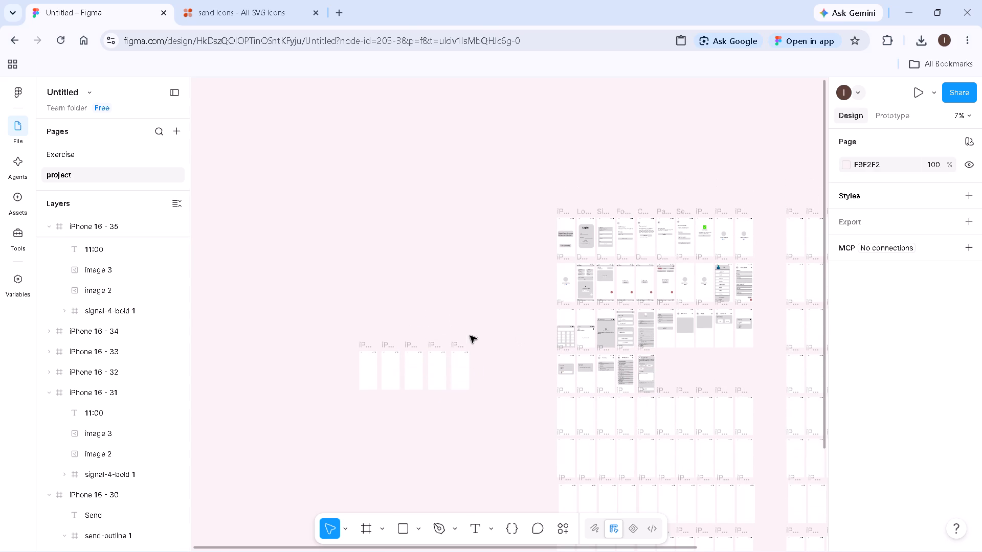
{"action": "scroll", "coordinate": [581, 270], "scroll_direction": "up", "scroll_amount": 16, "text": "ctrl"}
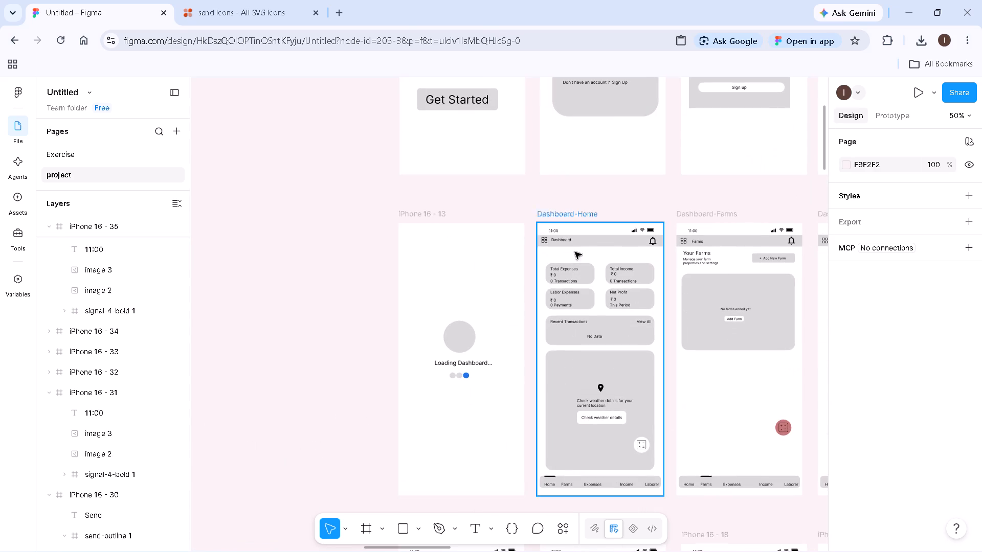
{"action": "left_click", "coordinate": [541, 225]}
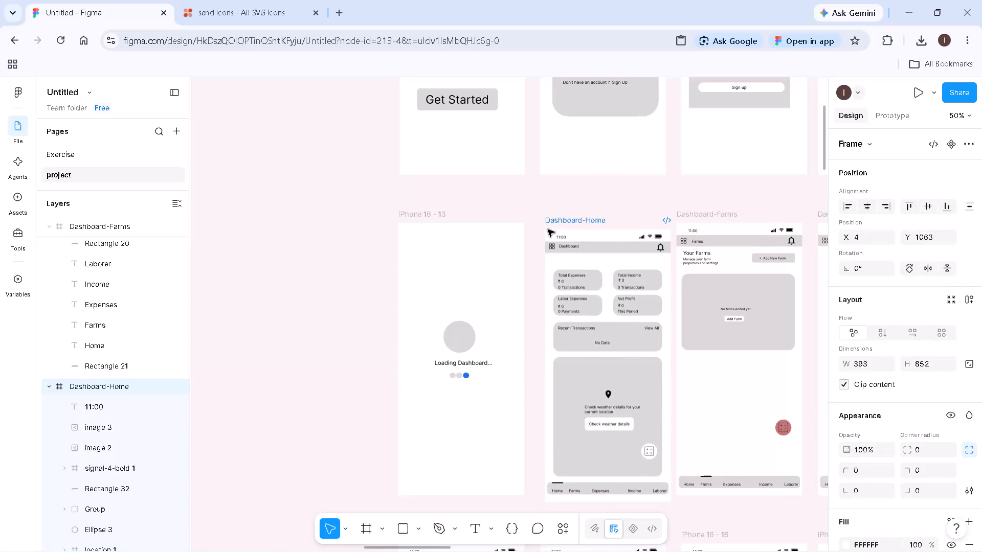
{"action": "left_click", "coordinate": [545, 228]}
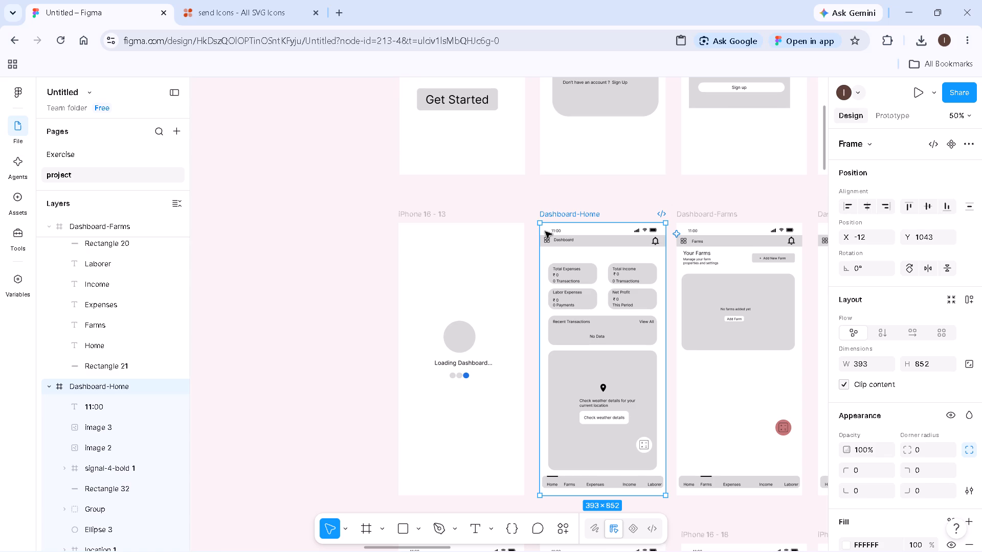
{"action": "left_click", "coordinate": [546, 232]}
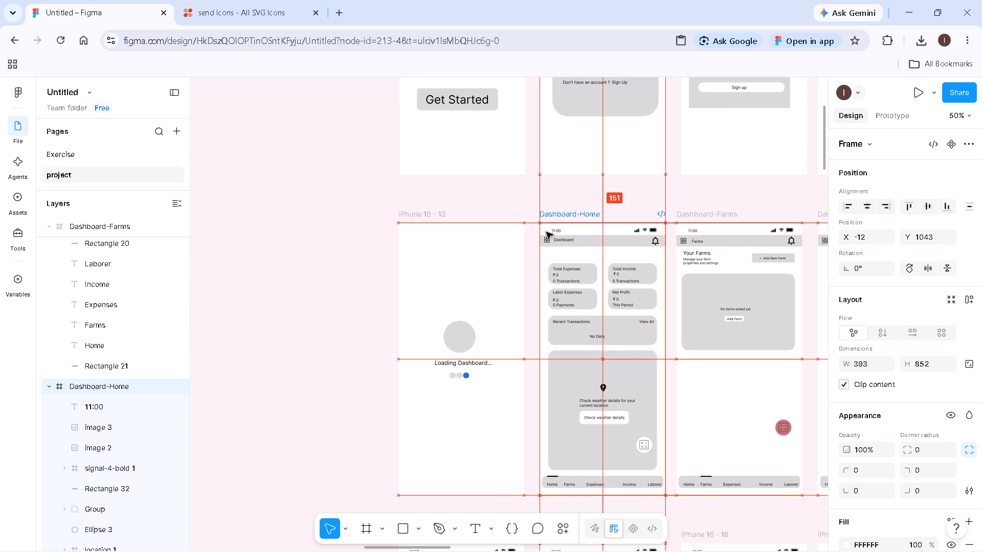
{"action": "left_click", "coordinate": [546, 232]}
{"action": "left_click", "coordinate": [551, 213]}
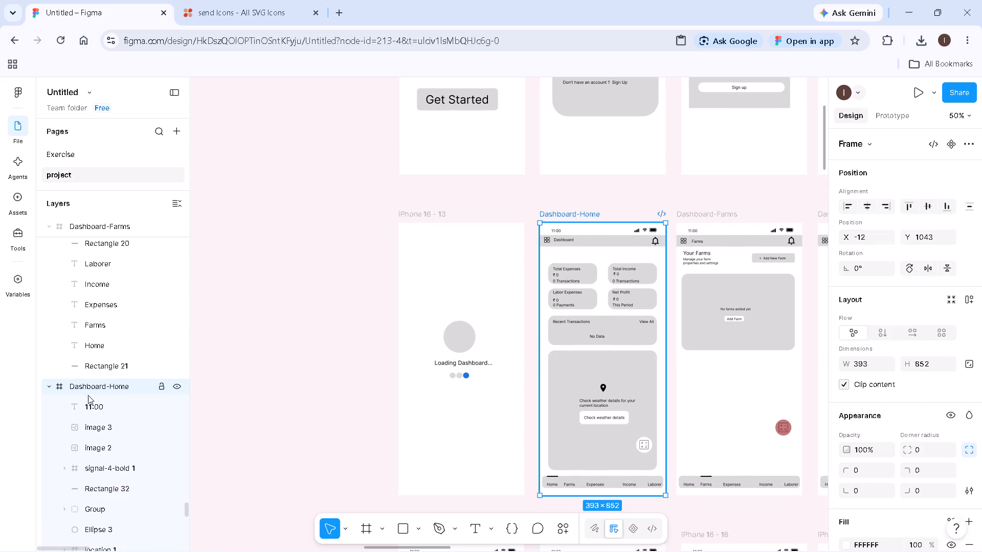
Copy all the contents of the Dashboard-Home frame.
{"action": "left_click", "coordinate": [162, 383]}
{"action": "left_click", "coordinate": [161, 383]}
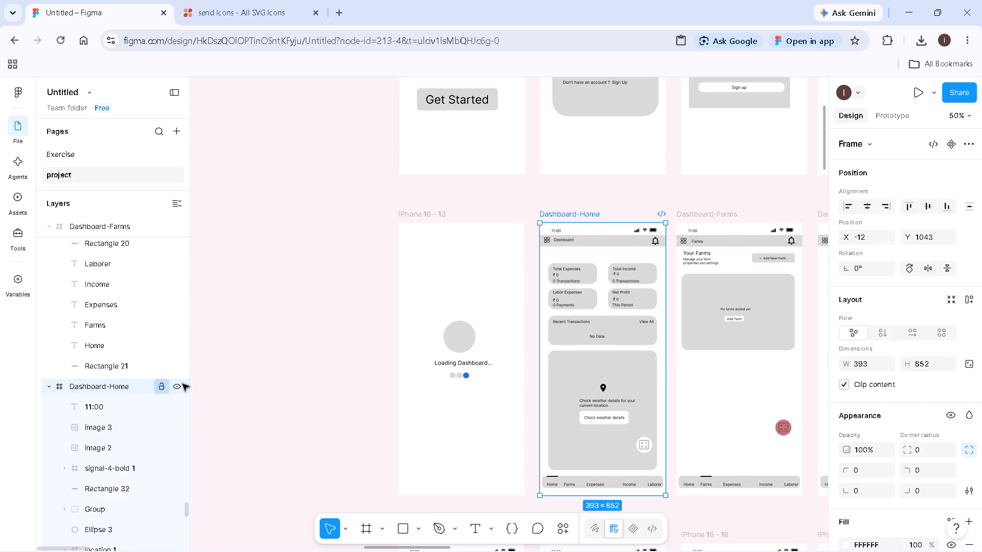
{"action": "left_click", "coordinate": [584, 435]}
{"action": "key", "text": "ctrl+a"}
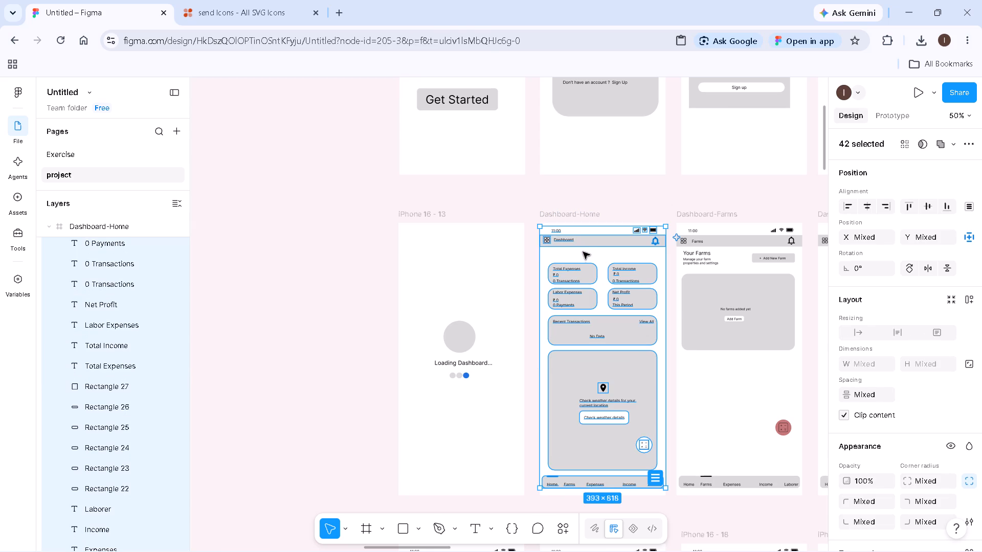
{"action": "key", "text": "ctrl+c"}
Paste the copied dashboard contents into the blank frame iPhone 16 - 31 in the separate row.
{"action": "left_click", "coordinate": [283, 280]}
{"action": "scroll", "coordinate": [283, 280], "scroll_direction": "down", "scroll_amount": 7, "text": "ctrl"}
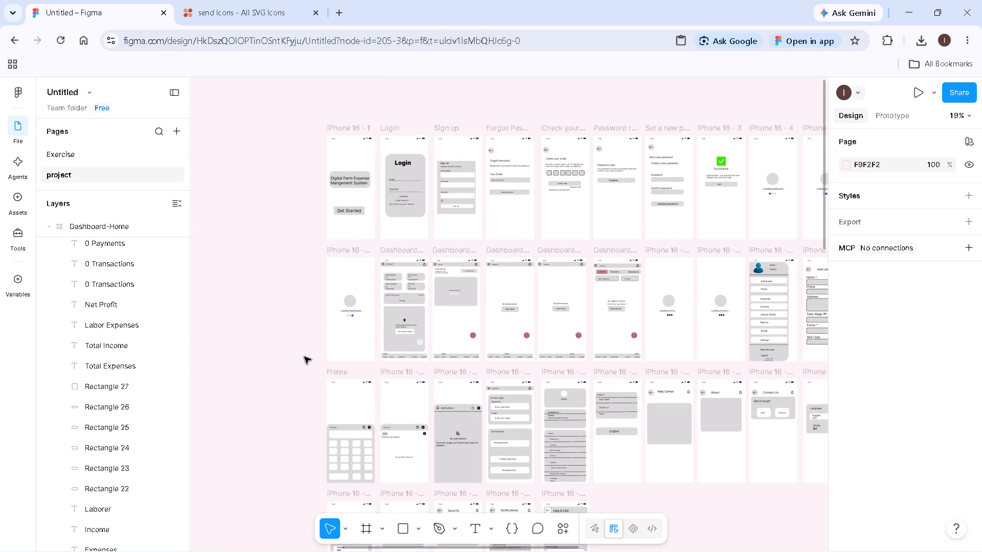
{"action": "key", "text": "h"}
{"action": "left_click_drag", "start_coordinate": [273, 372], "coordinate": [699, 282]}
{"action": "scroll", "coordinate": [348, 410], "scroll_direction": "up", "scroll_amount": 4, "text": "ctrl"}
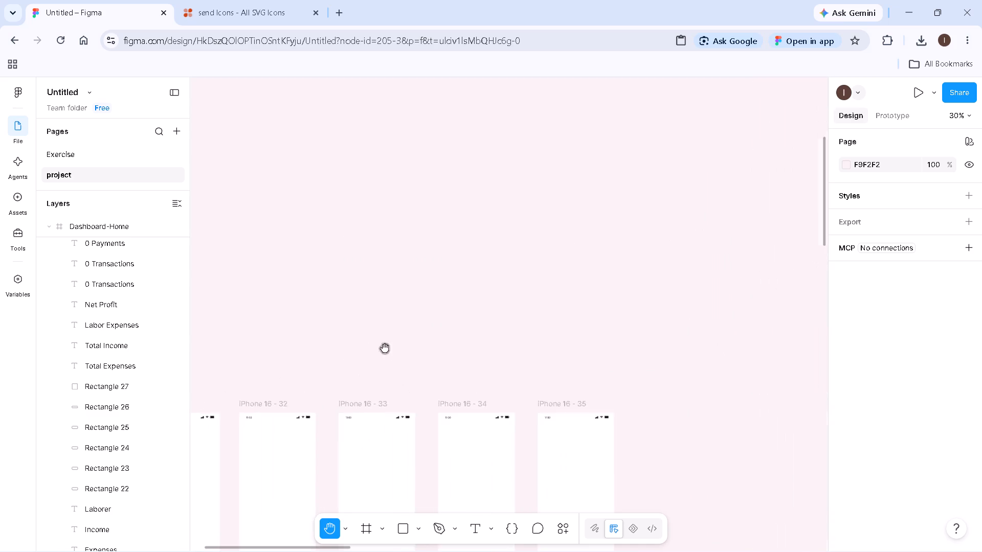
{"action": "left_click_drag", "start_coordinate": [322, 365], "coordinate": [490, 156], "text": "ctrl"}
{"action": "key", "text": "v"}
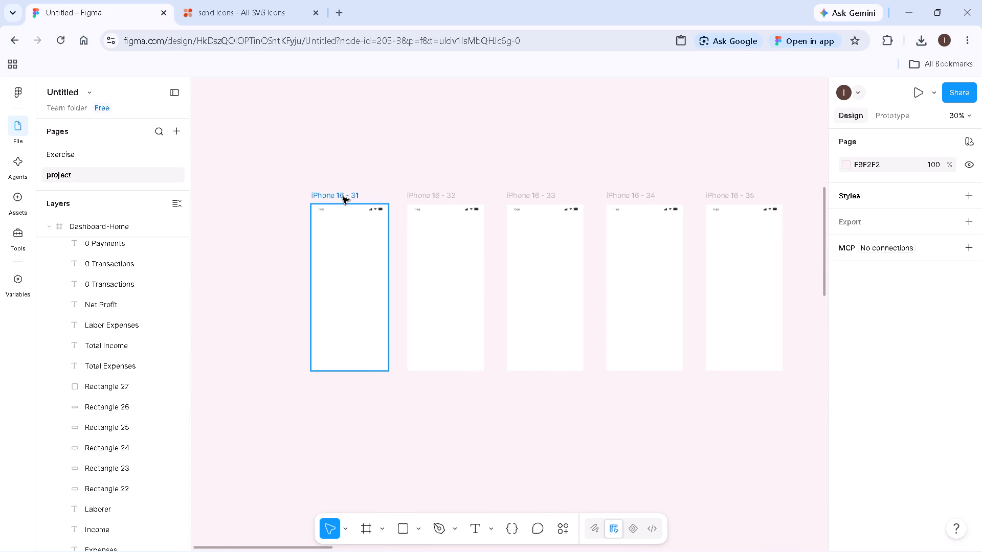
{"action": "left_click", "coordinate": [342, 195]}
{"action": "key", "text": "ctrl+v"}
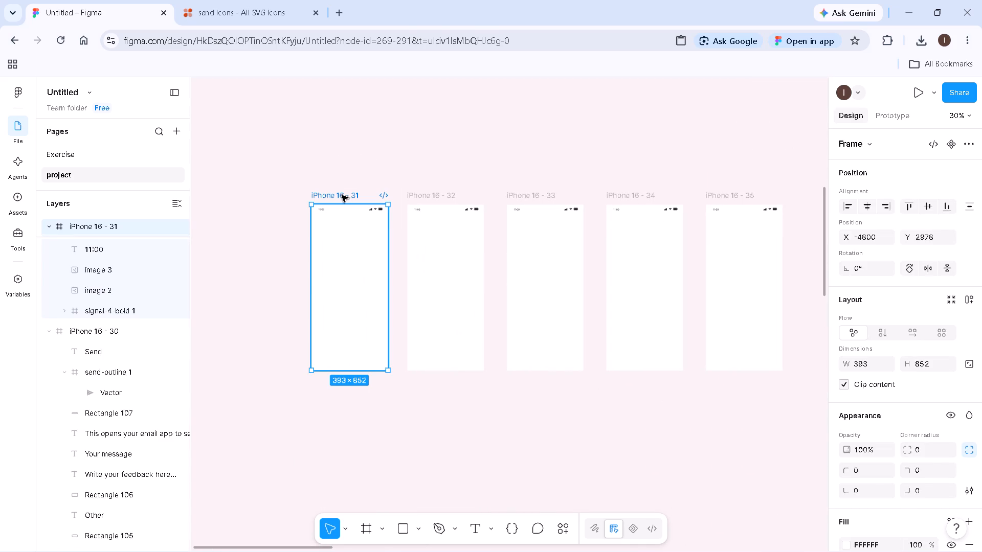
{"action": "left_click", "coordinate": [389, 394]}
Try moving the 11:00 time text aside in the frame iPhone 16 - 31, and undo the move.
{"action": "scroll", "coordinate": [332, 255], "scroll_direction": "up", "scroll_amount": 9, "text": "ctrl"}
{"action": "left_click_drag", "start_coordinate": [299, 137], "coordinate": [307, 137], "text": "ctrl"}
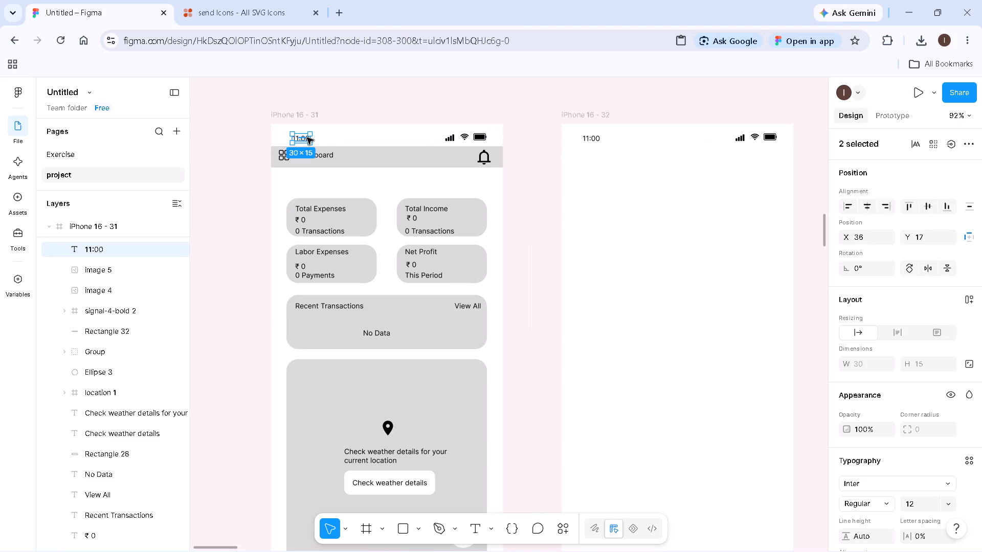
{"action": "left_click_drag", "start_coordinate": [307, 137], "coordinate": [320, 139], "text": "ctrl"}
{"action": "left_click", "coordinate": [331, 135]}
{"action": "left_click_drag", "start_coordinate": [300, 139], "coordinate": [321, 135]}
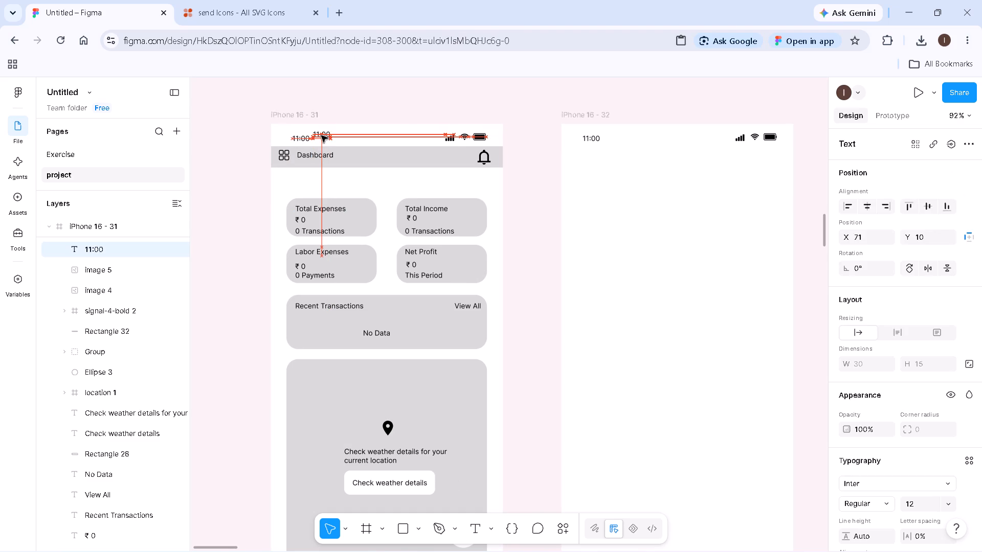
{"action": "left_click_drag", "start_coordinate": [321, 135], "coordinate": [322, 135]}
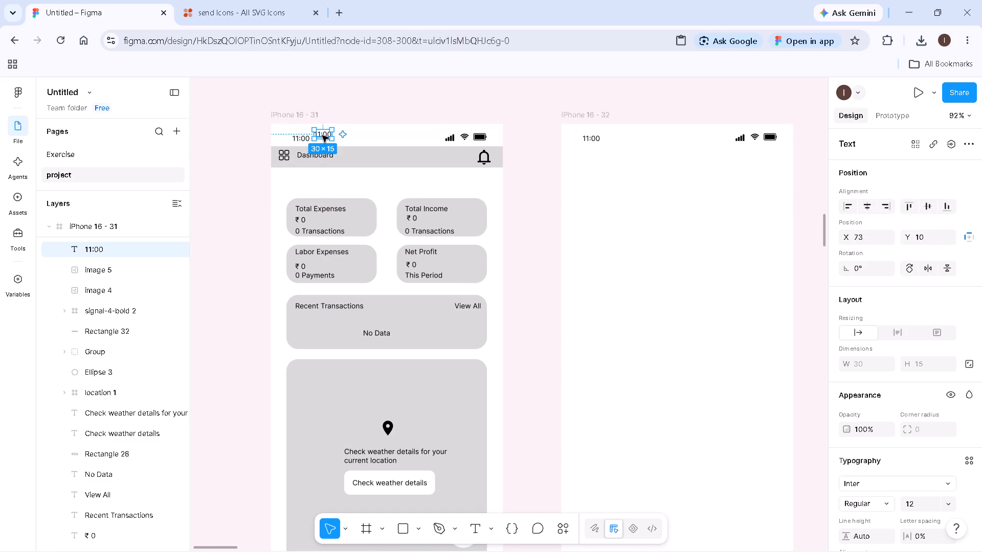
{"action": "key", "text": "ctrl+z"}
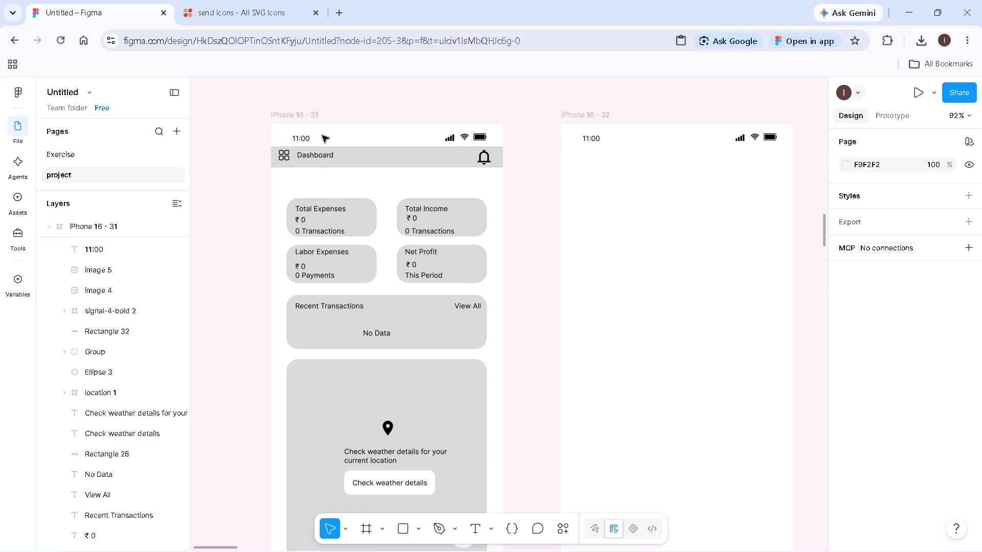
Delete the duplicate 11:00 text and the duplicate signal, Wi-Fi and battery icons from the frame iPhone 16 - 31.
{"action": "left_click_drag", "start_coordinate": [303, 138], "coordinate": [332, 140]}
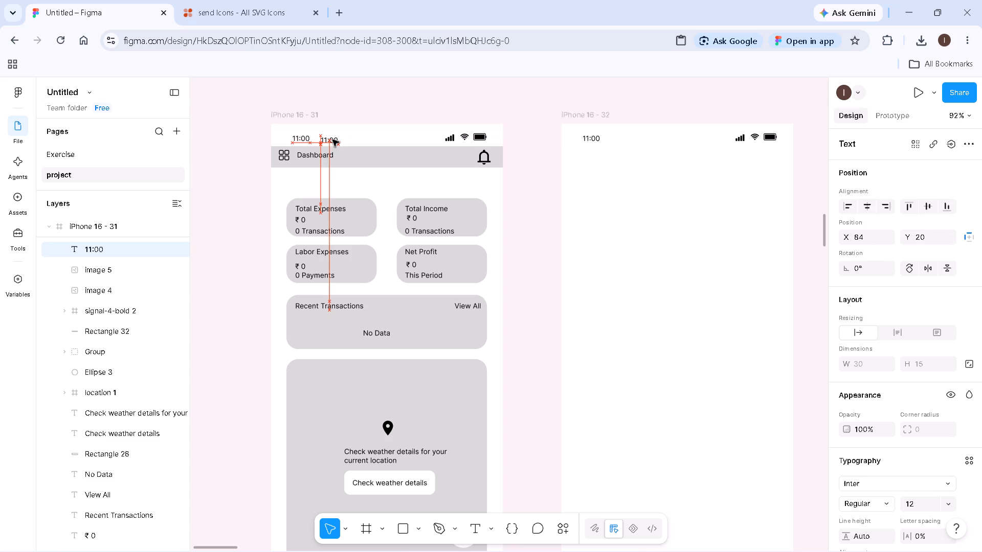
{"action": "left_click_drag", "start_coordinate": [332, 140], "coordinate": [333, 139]}
{"action": "key", "text": "Delete"}
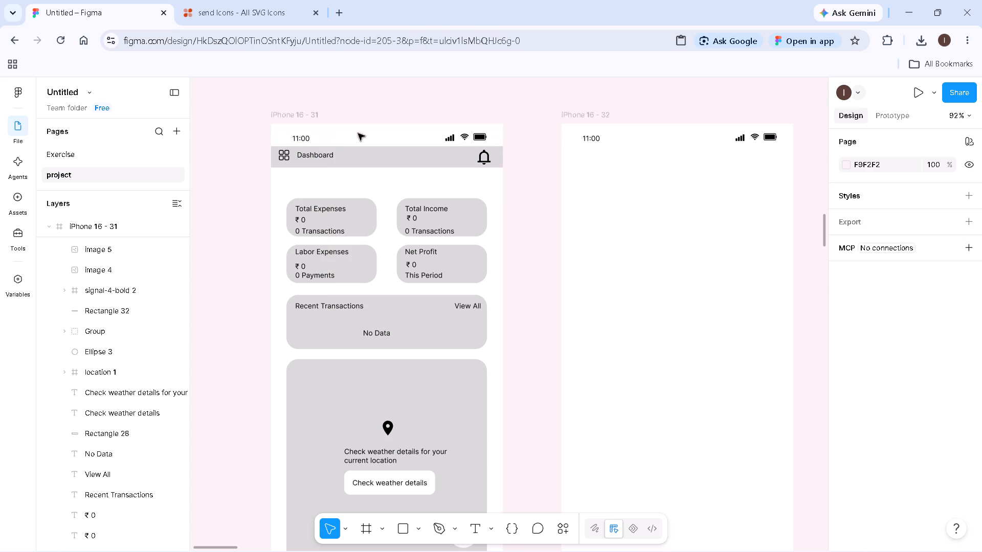
{"action": "left_click_drag", "start_coordinate": [447, 139], "coordinate": [428, 139]}
{"action": "key", "text": "Delete"}
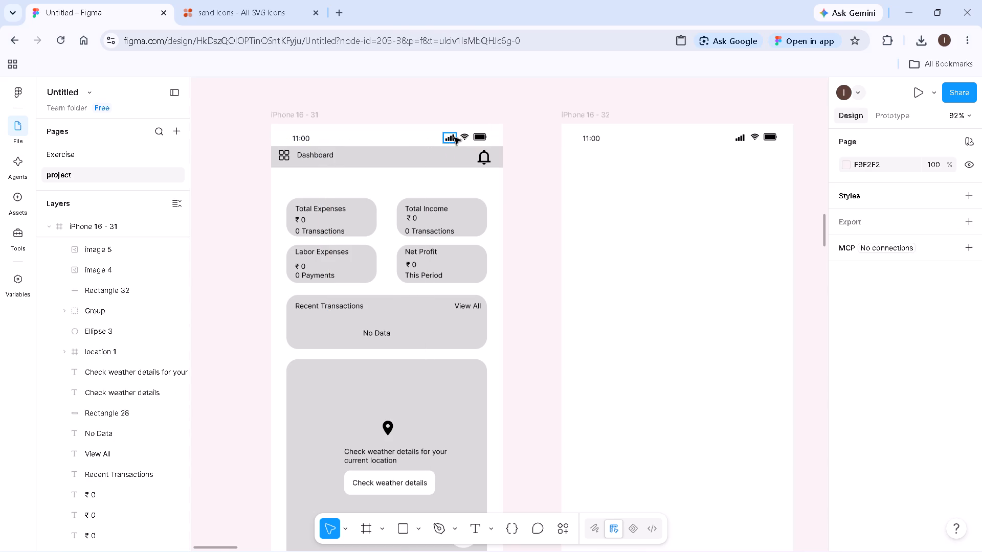
{"action": "left_click_drag", "start_coordinate": [461, 139], "coordinate": [420, 135]}
{"action": "key", "text": "Delete"}
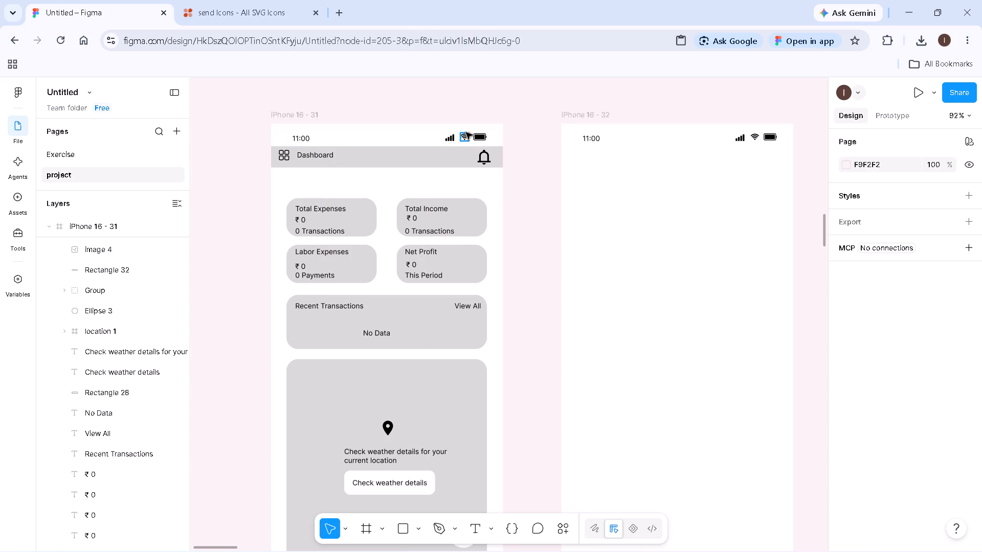
{"action": "left_click_drag", "start_coordinate": [475, 139], "coordinate": [400, 137]}
{"action": "key", "text": "Delete"}
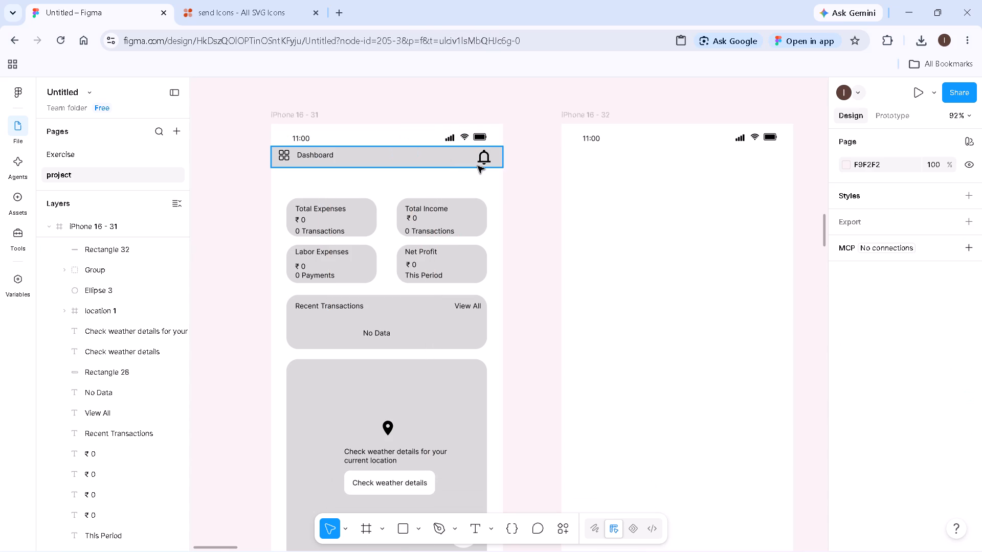
Delete the 11:00 text and the signal, Wi-Fi and battery icons from the frames iPhone 16 - 32 and iPhone 16 - 33.
{"action": "scroll", "coordinate": [478, 166], "scroll_direction": "down", "scroll_amount": 5, "text": "ctrl"}
{"action": "left_click_drag", "start_coordinate": [527, 160], "coordinate": [533, 153]}
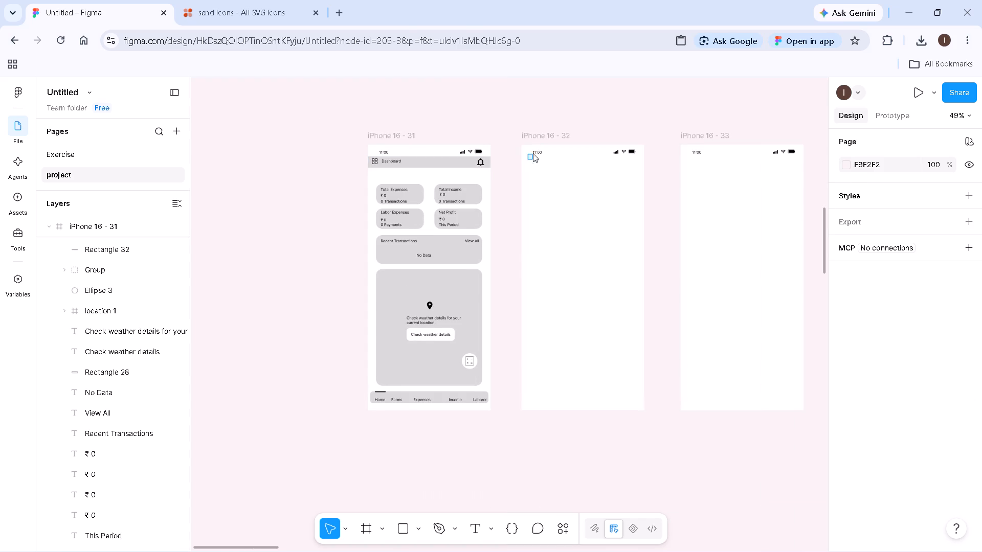
{"action": "left_click_drag", "start_coordinate": [533, 153], "coordinate": [632, 149]}
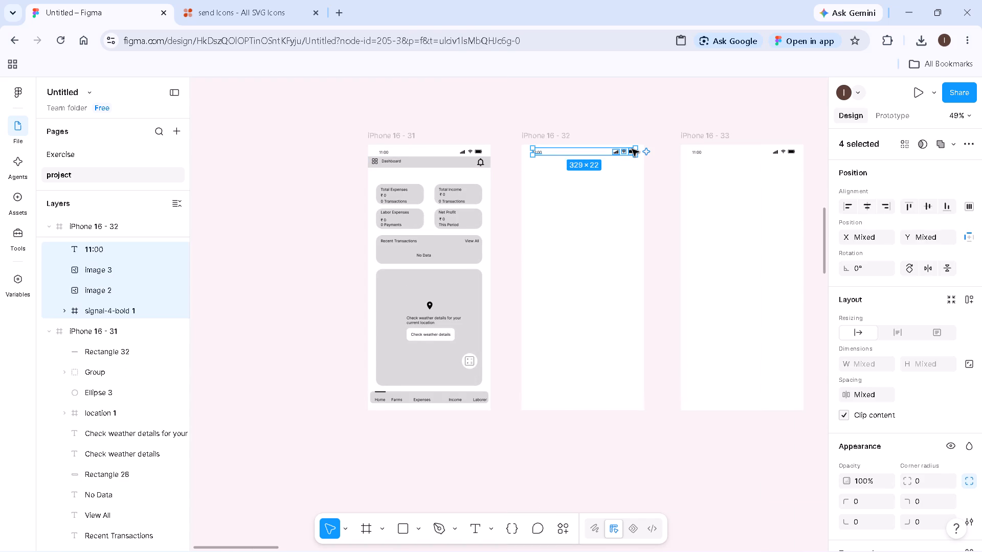
{"action": "key", "text": "Delete"}
{"action": "left_click_drag", "start_coordinate": [698, 163], "coordinate": [790, 157]}
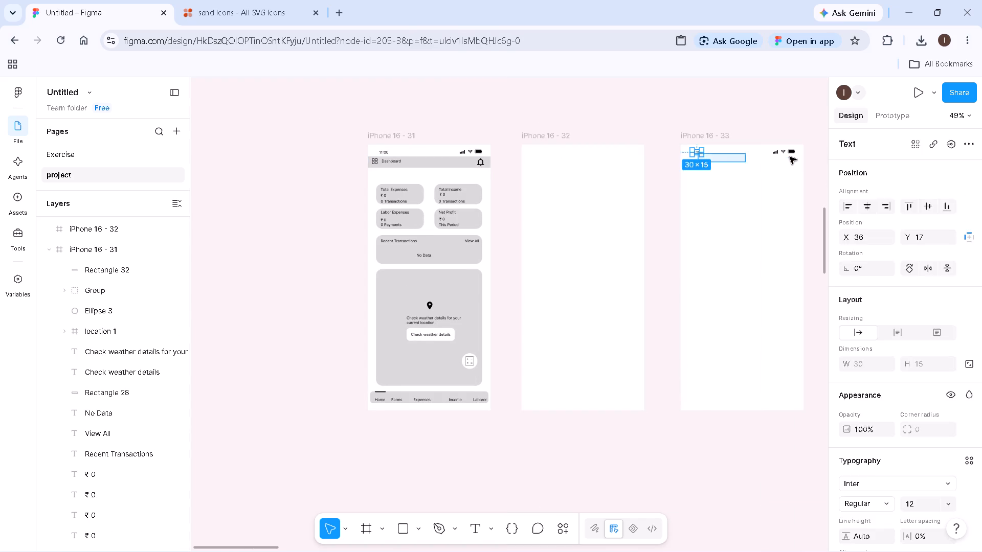
{"action": "left_click_drag", "start_coordinate": [790, 157], "coordinate": [793, 152]}
{"action": "key", "text": "Delete"}
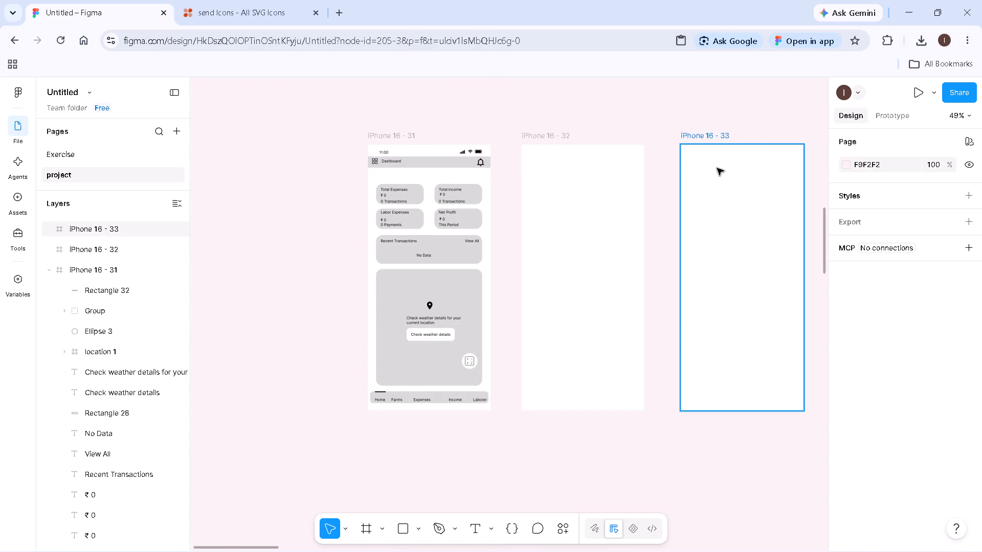
Delete the time text and all status icons from the frames iPhone 16 - 34 and iPhone 16 - 35.
{"action": "scroll", "coordinate": [717, 169], "scroll_direction": "down", "scroll_amount": 6, "text": "ctrl"}
{"action": "key", "text": "h"}
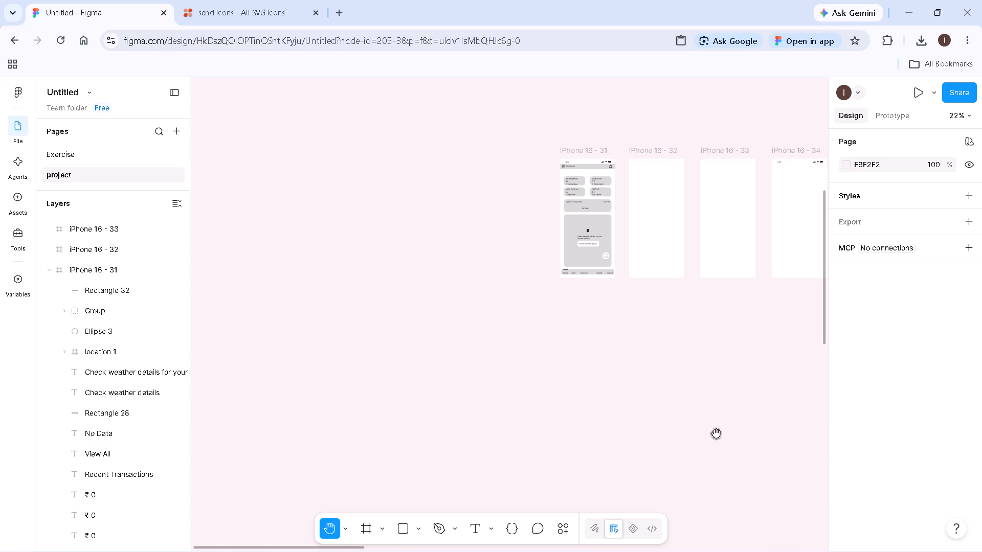
{"action": "left_click_drag", "start_coordinate": [717, 425], "coordinate": [362, 487]}
{"action": "scroll", "coordinate": [438, 363], "scroll_direction": "up", "scroll_amount": 4, "text": "ctrl"}
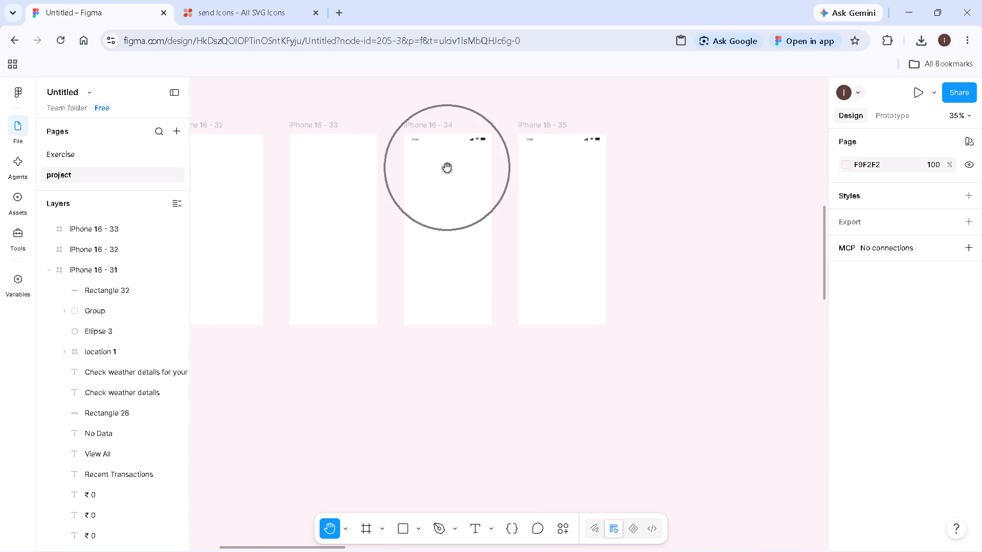
{"action": "key", "text": "v"}
{"action": "left_click_drag", "start_coordinate": [411, 140], "coordinate": [421, 142]}
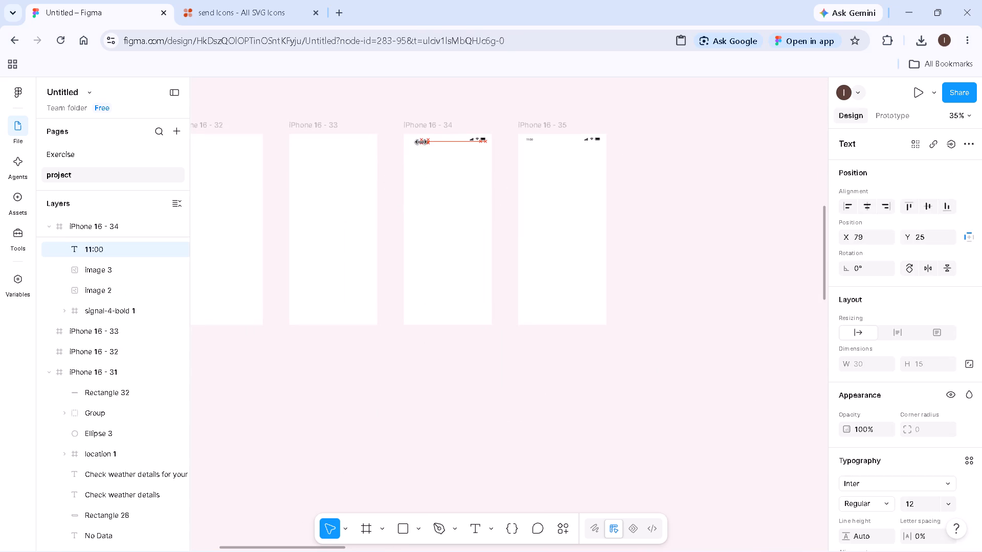
{"action": "left_click", "coordinate": [416, 183]}
{"action": "left_click_drag", "start_coordinate": [415, 166], "coordinate": [463, 145]}
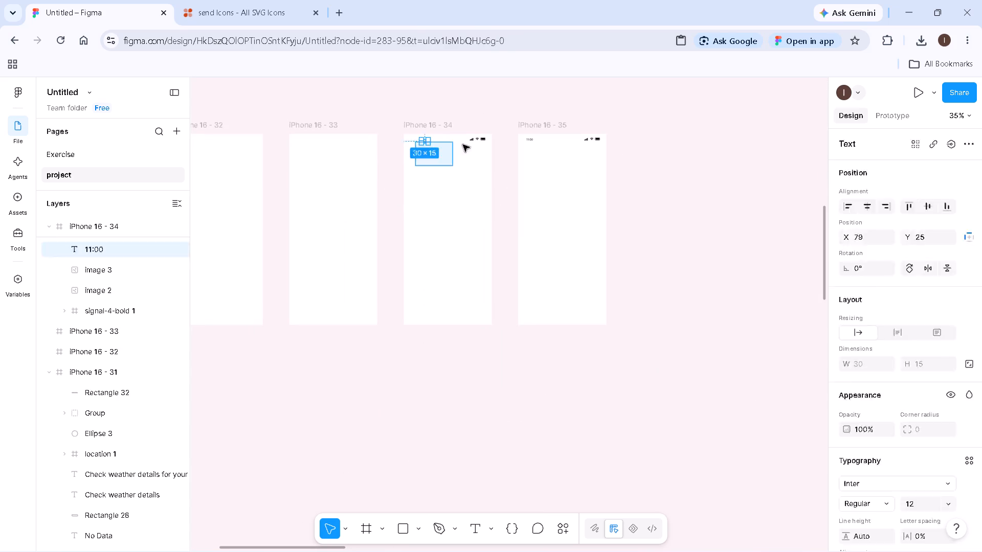
{"action": "left_click_drag", "start_coordinate": [463, 145], "coordinate": [490, 140]}
{"action": "key", "text": "Delete"}
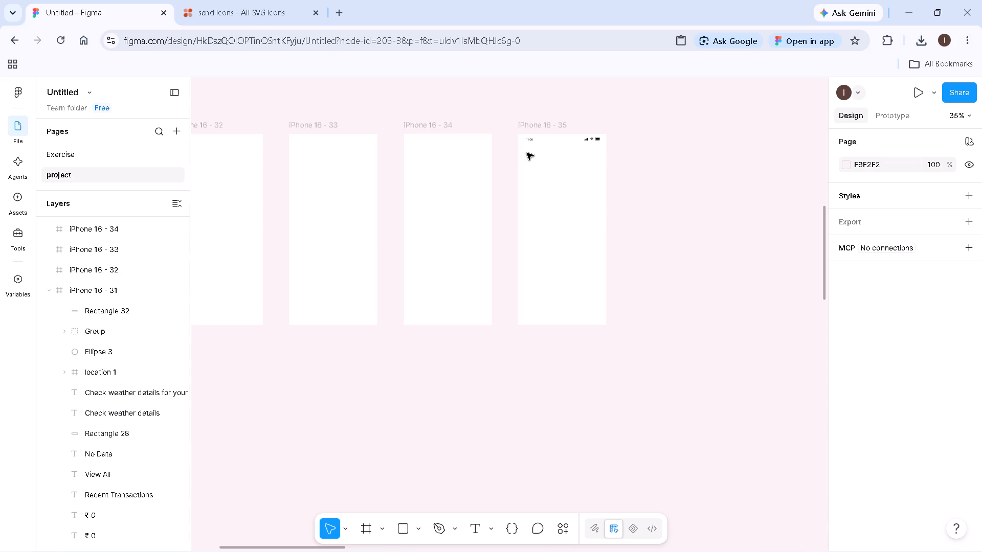
{"action": "left_click_drag", "start_coordinate": [530, 159], "coordinate": [593, 140]}
{"action": "key", "text": "Delete"}
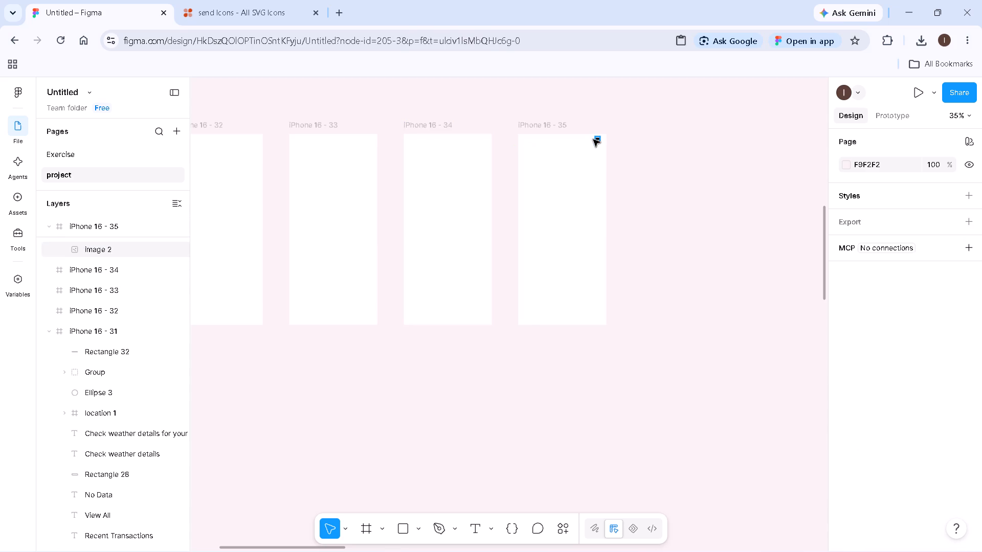
{"action": "left_click", "coordinate": [597, 142]}
{"action": "key", "text": "Delete"}
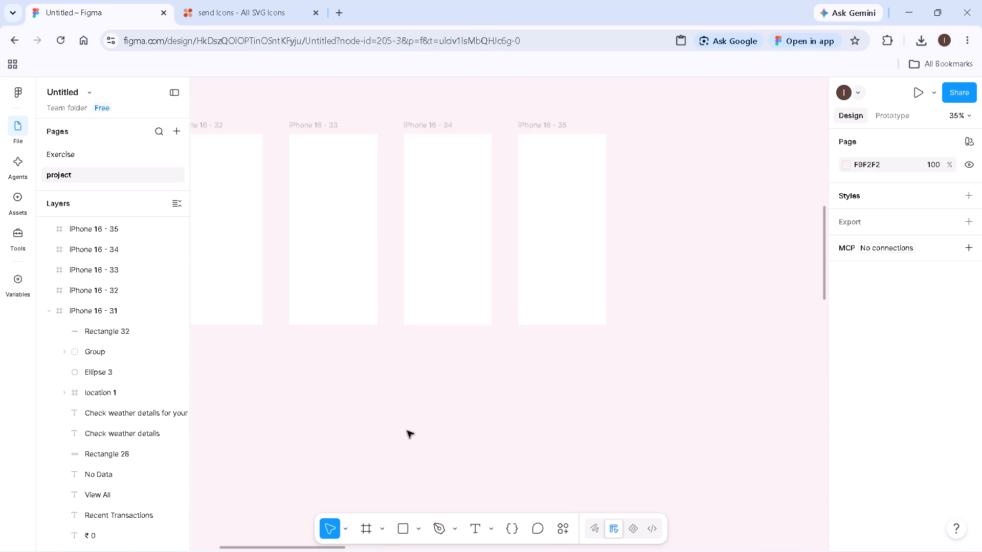
Paste the copied dashboard contents into the four empty frames iPhone 16 - 32 to iPhone 16 - 35 at once.
{"action": "scroll", "coordinate": [407, 431], "scroll_direction": "down", "scroll_amount": 5, "text": "ctrl"}
{"action": "left_click_drag", "start_coordinate": [301, 239], "coordinate": [381, 370]}
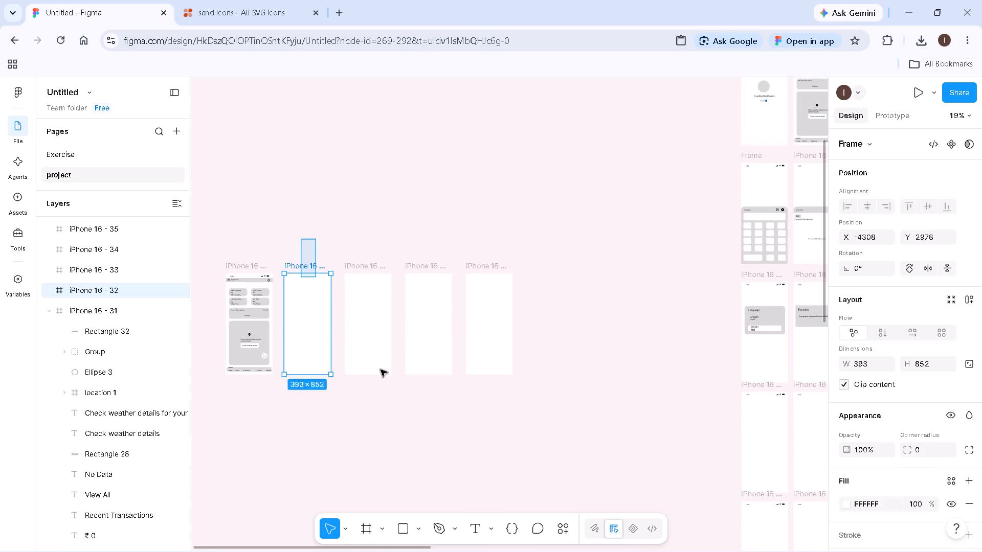
{"action": "left_click_drag", "start_coordinate": [381, 370], "coordinate": [490, 401]}
{"action": "key", "text": "ctrl+v"}
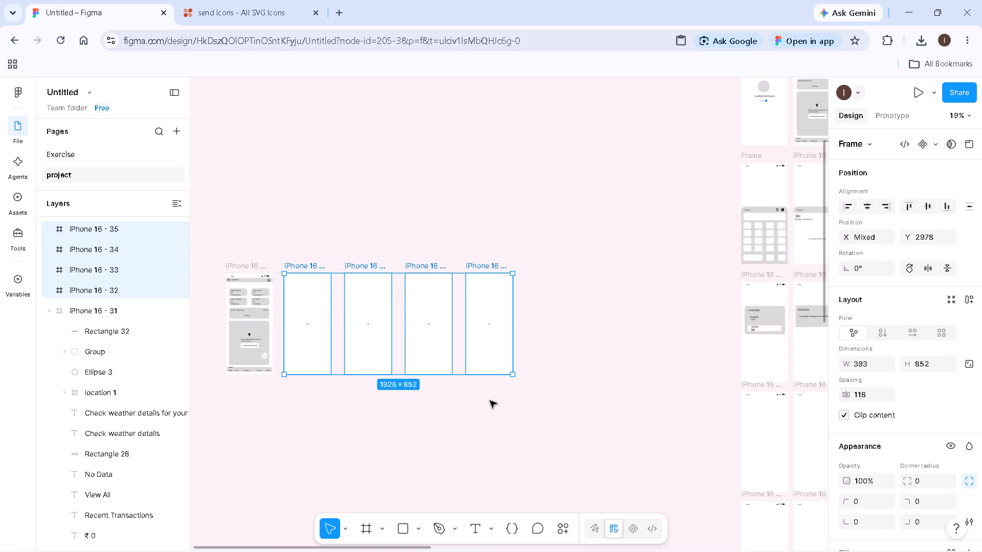
{"action": "left_click", "coordinate": [369, 439]}
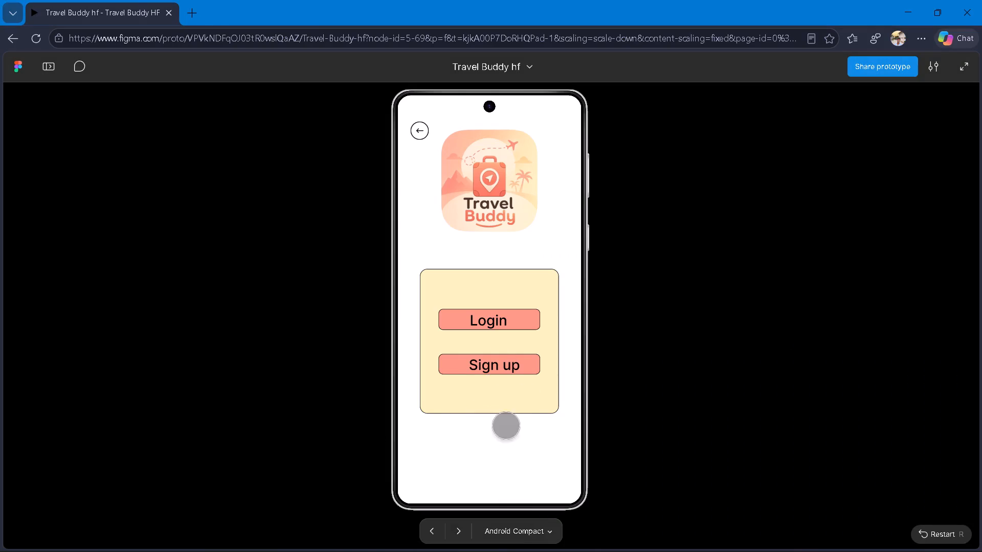
In the Travel Buddy prototype in Microsoft Edge, test the login flow, denying the camera permission and logging in again.
{"action": "left_click", "coordinate": [492, 313]}
{"action": "left_click", "coordinate": [517, 435]}
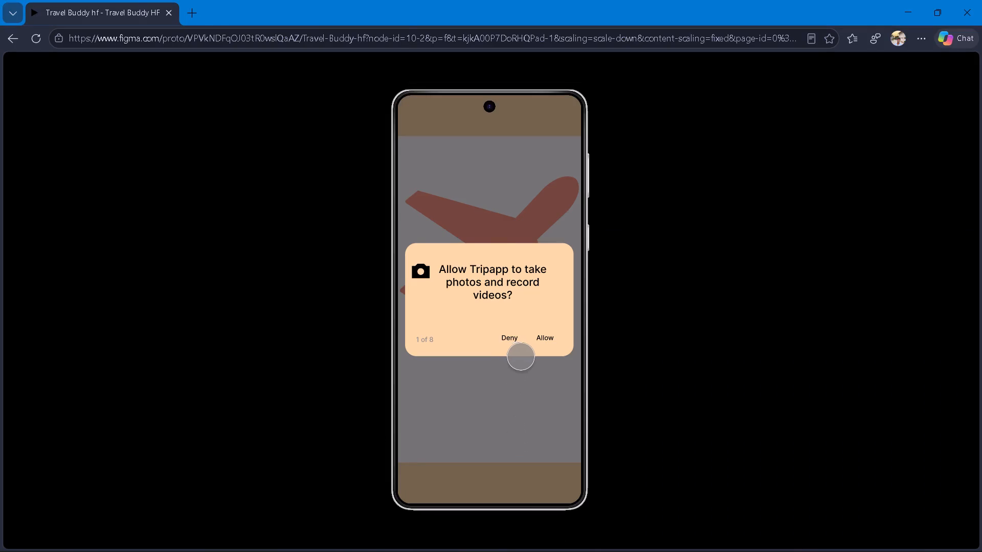
{"action": "left_click", "coordinate": [516, 340]}
{"action": "left_click", "coordinate": [499, 325]}
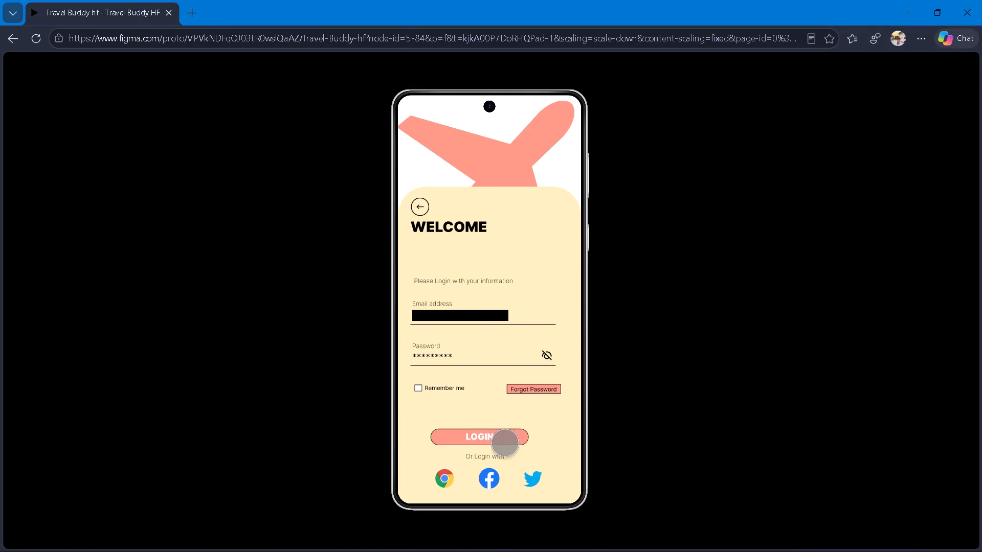
{"action": "left_click", "coordinate": [502, 436]}
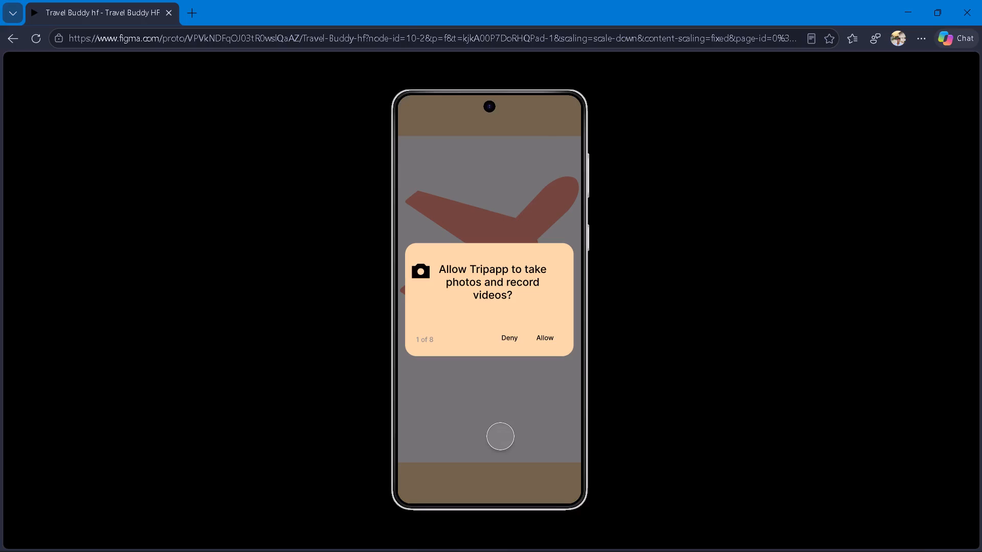
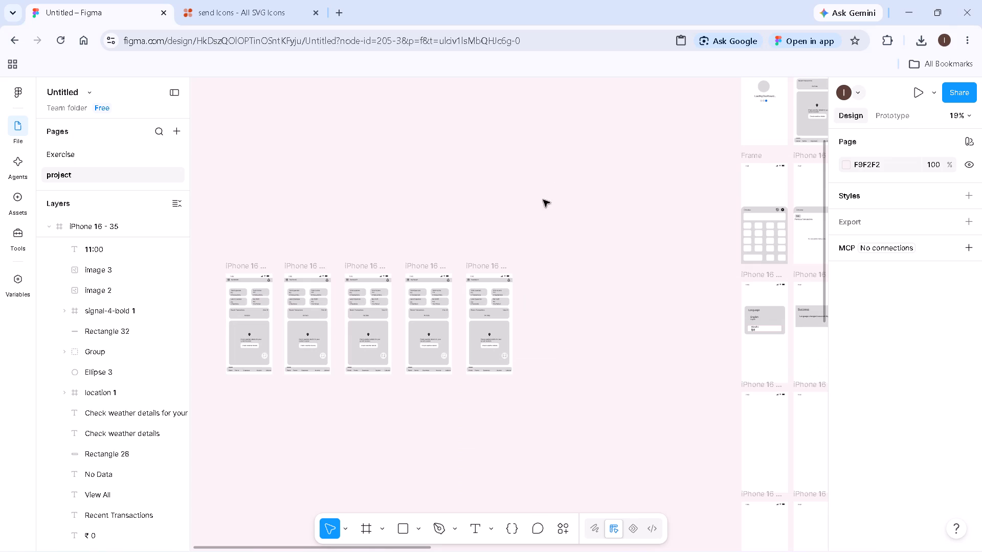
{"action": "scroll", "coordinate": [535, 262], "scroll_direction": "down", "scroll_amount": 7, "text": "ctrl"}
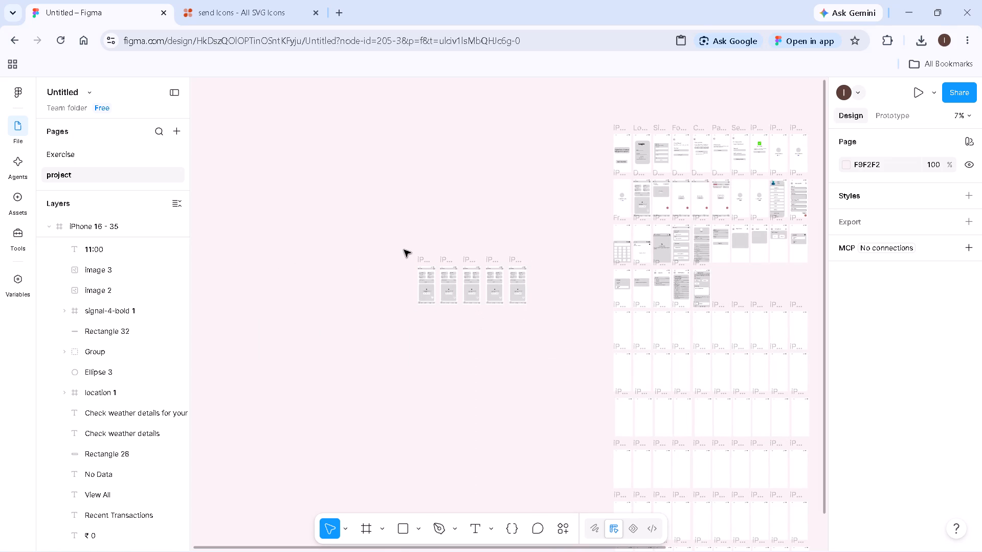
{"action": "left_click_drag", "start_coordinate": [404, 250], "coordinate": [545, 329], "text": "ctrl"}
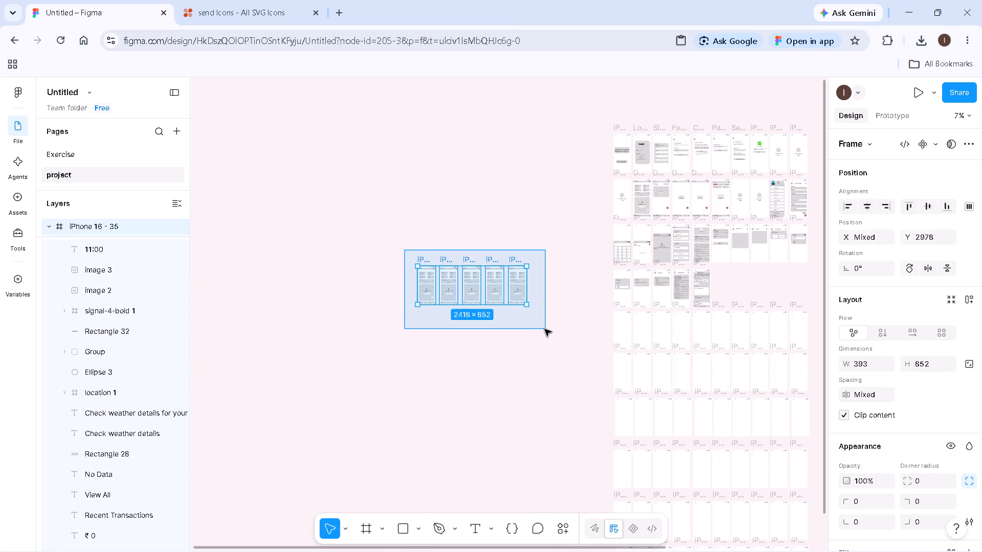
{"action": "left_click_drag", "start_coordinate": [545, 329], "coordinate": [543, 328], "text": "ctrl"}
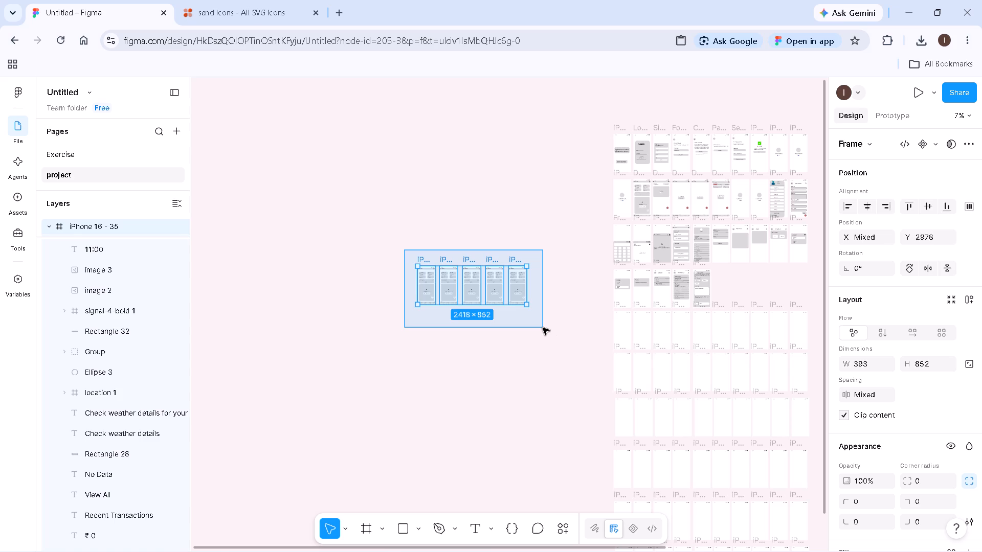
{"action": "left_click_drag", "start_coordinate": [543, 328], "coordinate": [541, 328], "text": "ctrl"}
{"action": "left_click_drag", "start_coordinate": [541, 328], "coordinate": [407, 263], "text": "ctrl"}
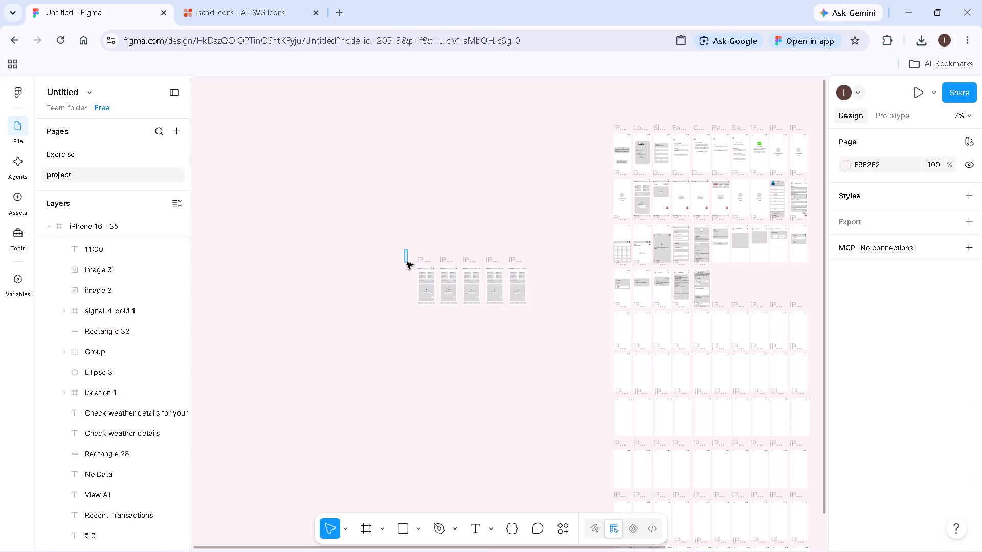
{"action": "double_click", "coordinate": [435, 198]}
Look over the wireframe grid and the five dashboard copies in the frames iPhone 16 - 31 to iPhone 16 - 35.
{"action": "scroll", "coordinate": [804, 271], "scroll_direction": "up", "scroll_amount": 4, "text": "ctrl"}
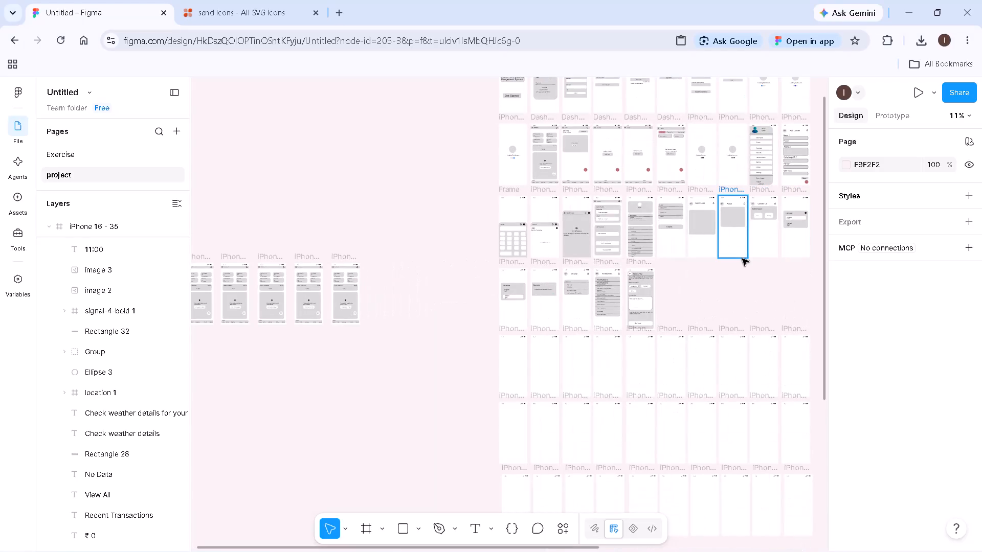
{"action": "key", "text": "h"}
{"action": "left_click_drag", "start_coordinate": [744, 282], "coordinate": [571, 389]}
{"action": "double_click", "coordinate": [571, 389]}
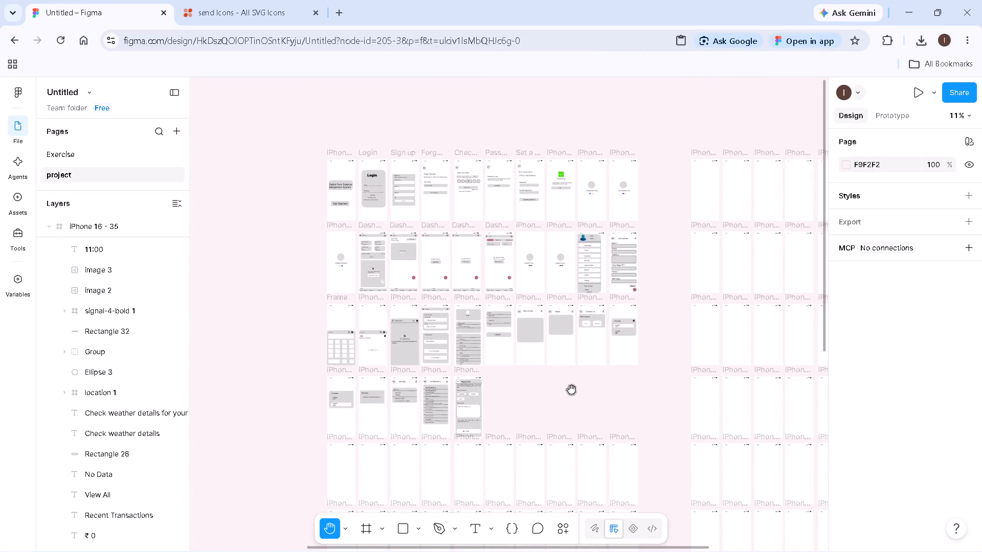
{"action": "scroll", "coordinate": [571, 389], "scroll_direction": "up", "scroll_amount": 4, "text": "ctrl"}
{"action": "scroll", "coordinate": [565, 386], "scroll_direction": "down", "scroll_amount": 7, "text": "ctrl"}
{"action": "scroll", "coordinate": [350, 418], "scroll_direction": "up", "scroll_amount": 4, "text": "ctrl"}
{"action": "scroll", "coordinate": [311, 393], "scroll_direction": "up", "scroll_amount": 15, "text": "ctrl"}
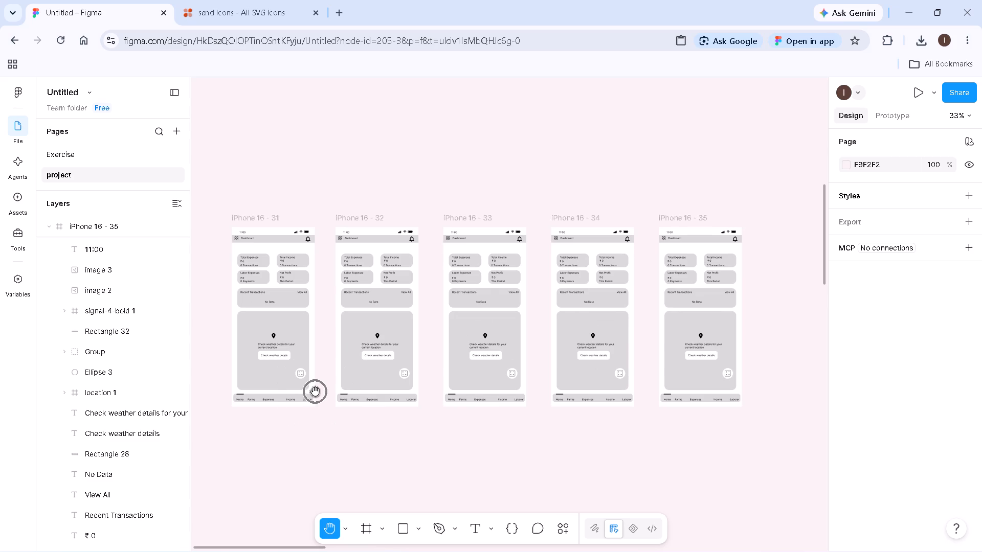
{"action": "scroll", "coordinate": [315, 392], "scroll_direction": "down", "scroll_amount": 13, "text": "ctrl"}
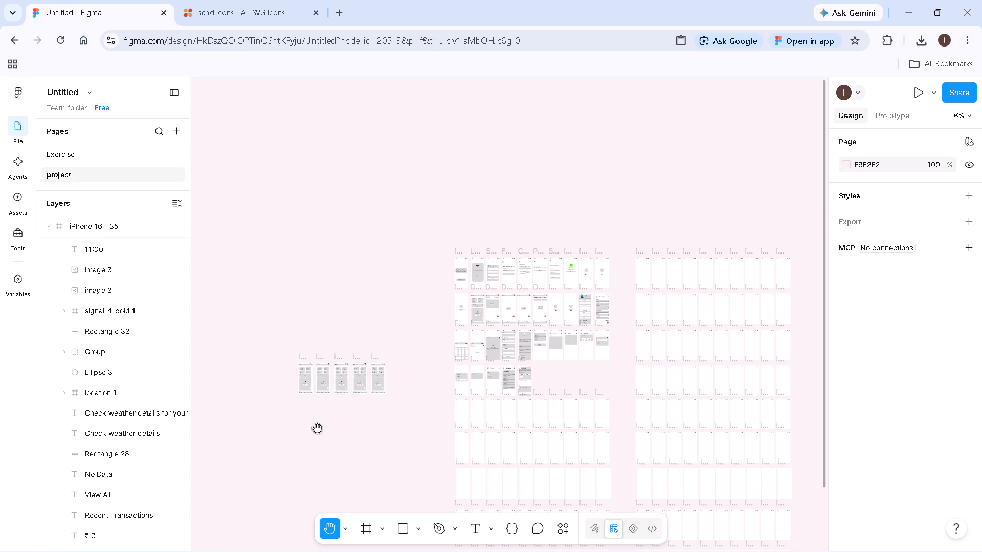
Undo the dashboard pastes and status bar deletions in the frames iPhone 16 - 32 to iPhone 16 - 35.
{"action": "key", "text": "ctrl+z"}
{"action": "key", "text": "ctrl+z"}
{"action": "key", "text": "ctrl+z"}
{"action": "key", "text": "ctrl+z"}
{"action": "key", "text": "ctrl+z"}
{"action": "key", "text": "ctrl+z"}
{"action": "key", "text": "ctrl+z"}
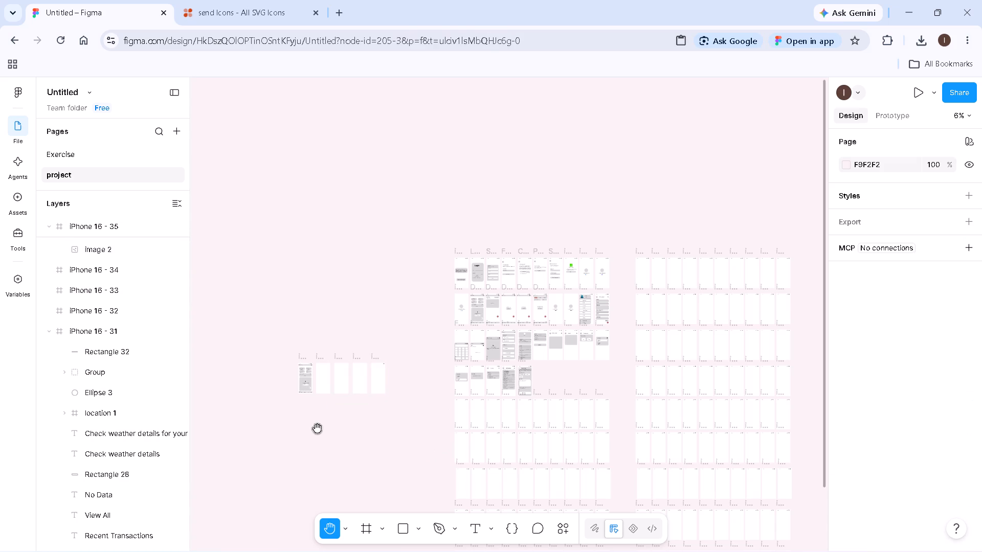
{"action": "key", "text": "ctrl+z"}
{"action": "key", "text": "ctrl+z"}
{"action": "key", "text": "ctrl+z"}
{"action": "key", "text": "ctrl+z"}
{"action": "key", "text": "ctrl+z"}
{"action": "key", "text": "ctrl+z"}
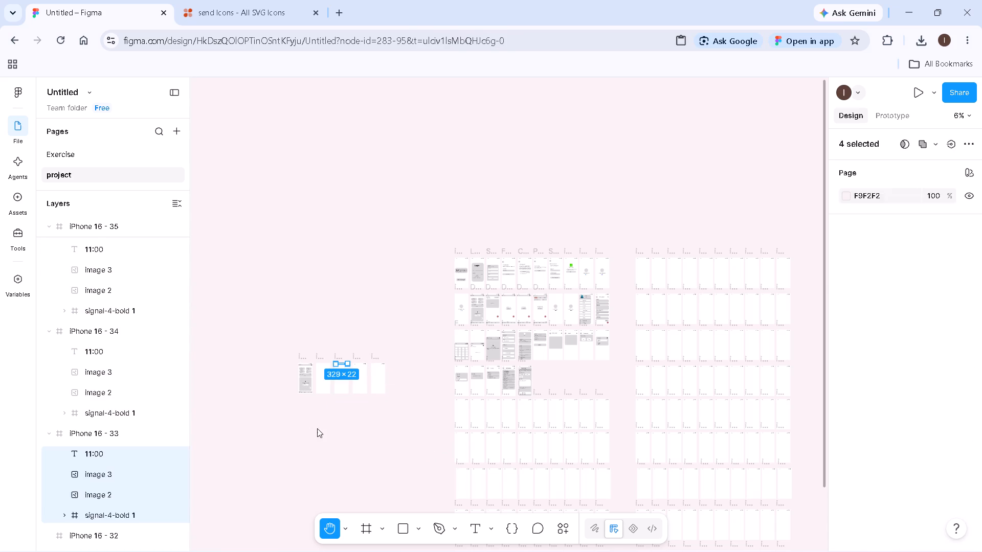
{"action": "key", "text": "ctrl+z"}
{"action": "key", "text": "ctrl+z"}
{"action": "key", "text": "ctrl+z"}
{"action": "key", "text": "ctrl+z"}
{"action": "key", "text": "ctrl+z"}
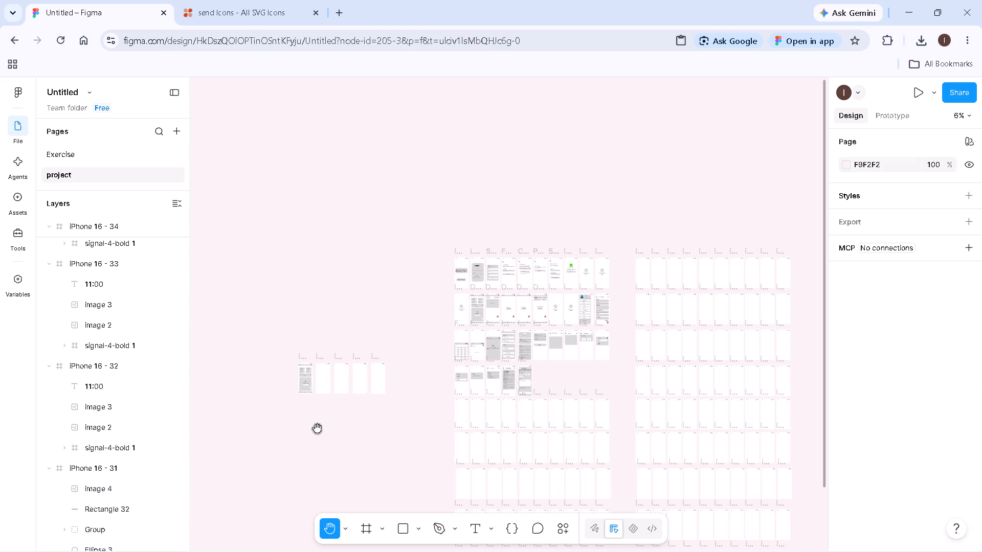
Undo the status bar deletion and the dashboard paste in the frame iPhone 16 - 31.
{"action": "key", "text": "ctrl+z"}
{"action": "key", "text": "ctrl+z"}
{"action": "key", "text": "ctrl+z"}
{"action": "key", "text": "ctrl+z"}
{"action": "key", "text": "ctrl+z"}
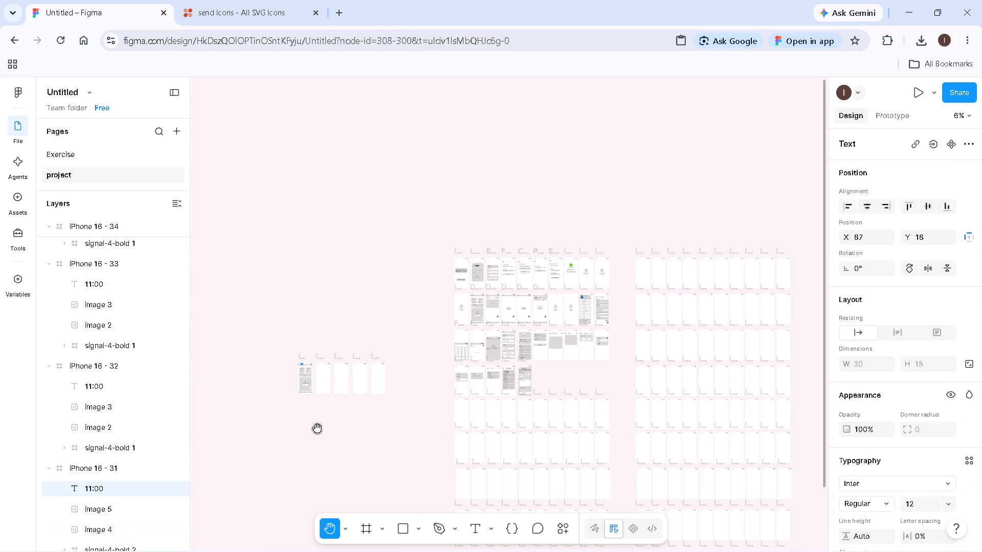
{"action": "key", "text": "ctrl+z"}
{"action": "key", "text": "ctrl+z"}
{"action": "key", "text": "ctrl+z"}
{"action": "key", "text": "ctrl+z"}
{"action": "key", "text": "ctrl+z"}
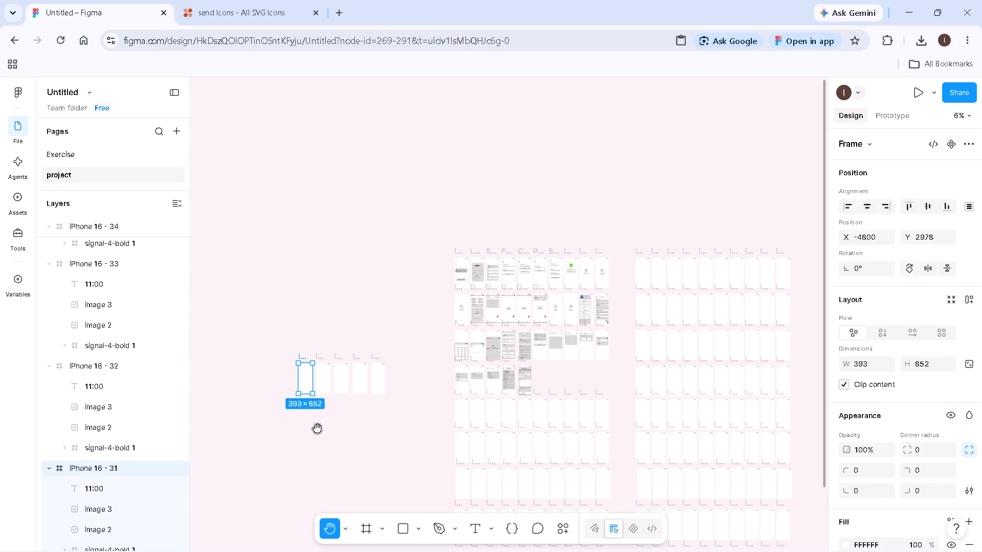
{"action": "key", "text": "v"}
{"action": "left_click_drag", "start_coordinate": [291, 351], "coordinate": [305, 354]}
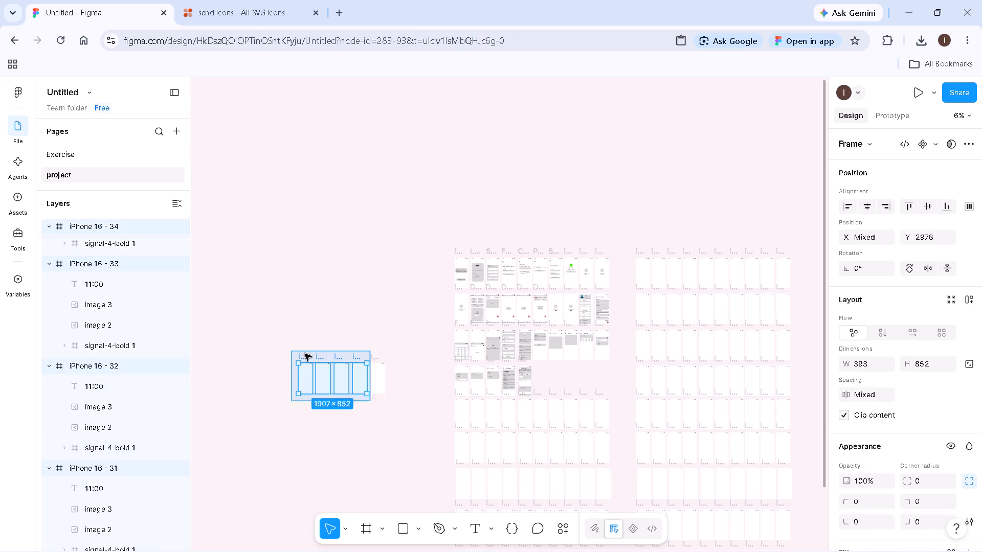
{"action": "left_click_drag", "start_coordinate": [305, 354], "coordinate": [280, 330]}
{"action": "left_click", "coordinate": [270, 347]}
Undo the earlier moves of the frames iPhone 16 - 31 to iPhone 16 - 35 out of the wireframe grid.
{"action": "key", "text": "ctrl+z"}
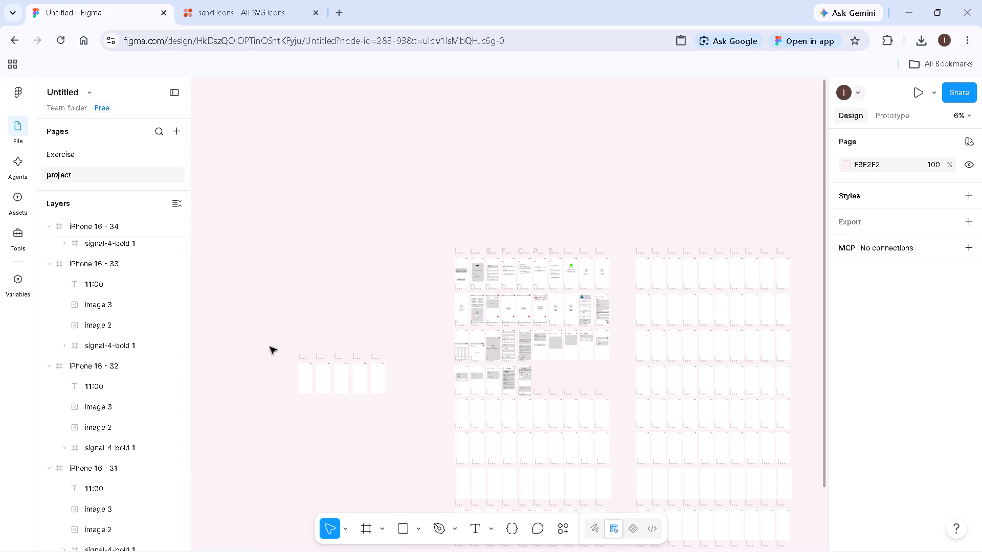
{"action": "key", "text": "ctrl+z"}
{"action": "key", "text": "ctrl+z"}
{"action": "key", "text": "ctrl+z"}
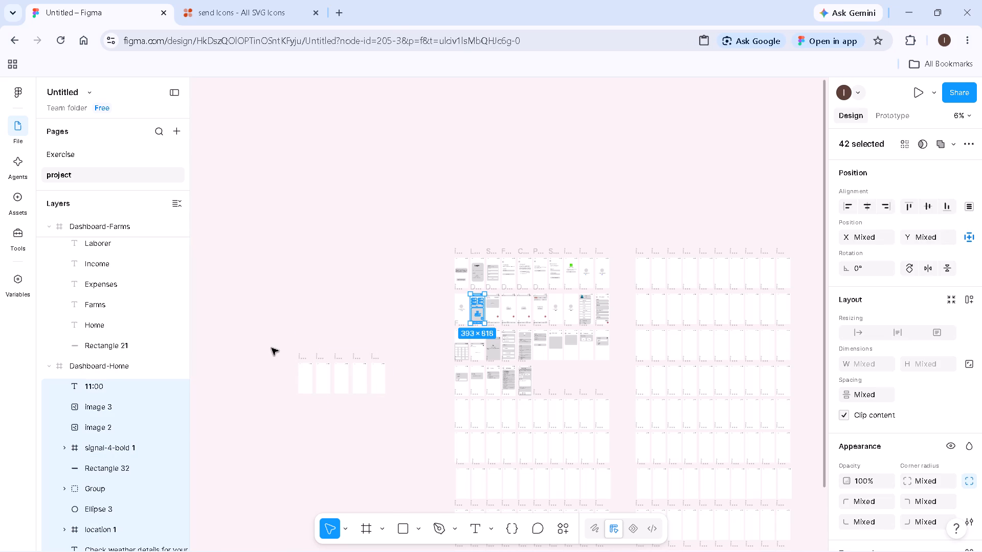
{"action": "key", "text": "ctrl+z"}
{"action": "key", "text": "ctrl+z"}
{"action": "key", "text": "ctrl+z"}
{"action": "key", "text": "ctrl+z"}
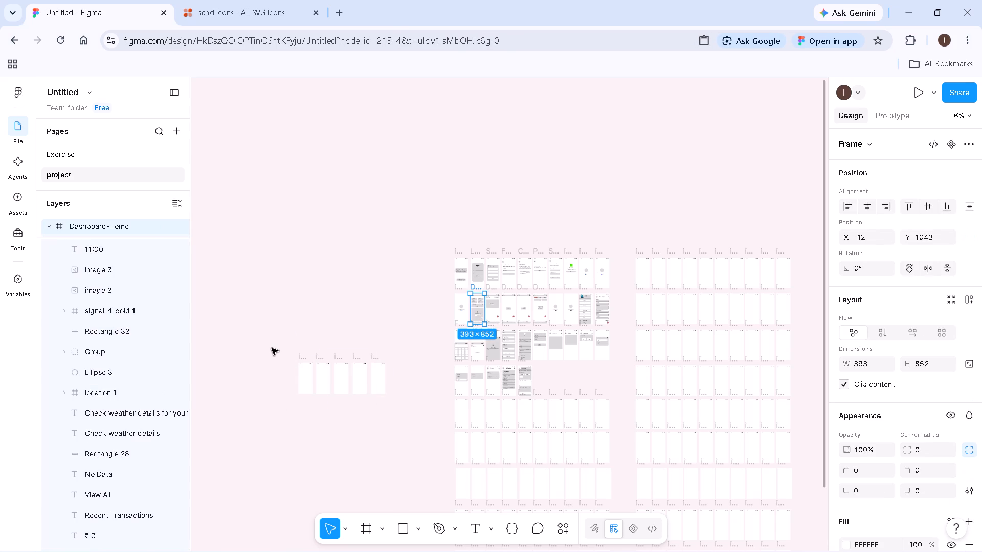
{"action": "key", "text": "ctrl+z"}
{"action": "key", "text": "ctrl+z"}
{"action": "key", "text": "ctrl+z"}
{"action": "key", "text": "ctrl+z"}
{"action": "key", "text": "ctrl+z"}
{"action": "key", "text": "ctrl+z"}
{"action": "key", "text": "ctrl+z"}
{"action": "key", "text": "ctrl+z"}
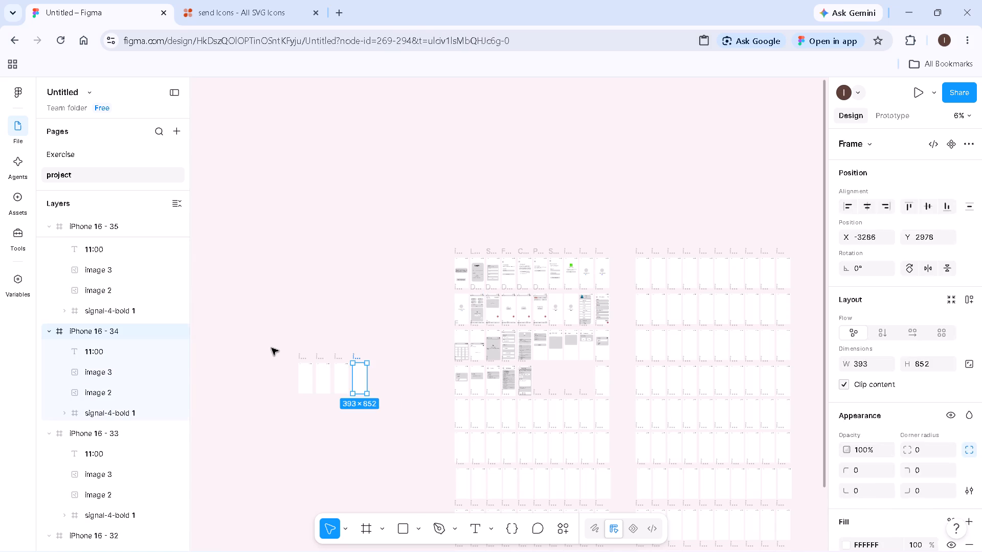
{"action": "key", "text": "ctrl+z"}
{"action": "key", "text": "ctrl+z"}
{"action": "key", "text": "ctrl+z"}
{"action": "key", "text": "ctrl+z"}
{"action": "key", "text": "ctrl+z"}
{"action": "key", "text": "ctrl+z"}
{"action": "key", "text": "ctrl+z"}
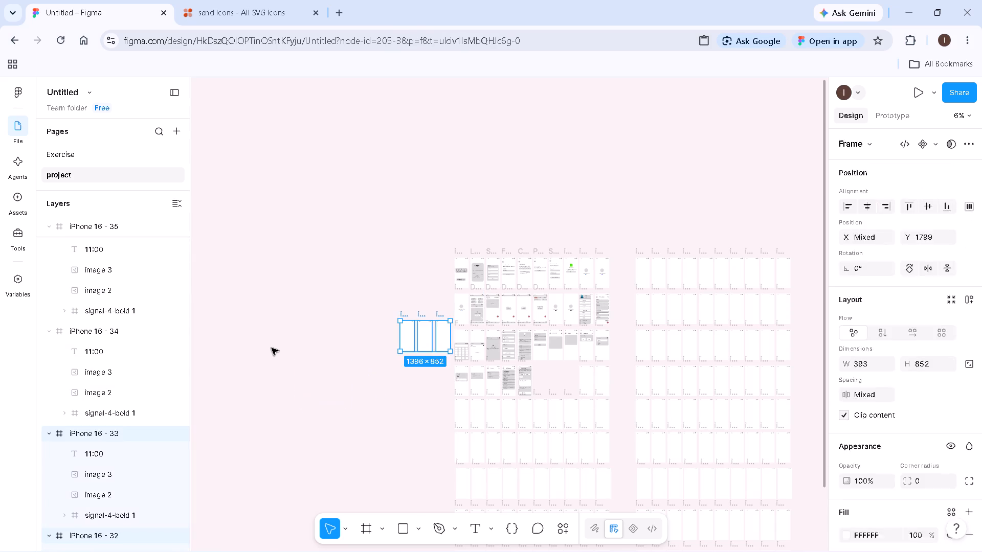
{"action": "key", "text": "ctrl+z"}
{"action": "key", "text": "ctrl+z"}
{"action": "key", "text": "ctrl+z"}
{"action": "key", "text": "ctrl+z"}
{"action": "key", "text": "ctrl+z"}
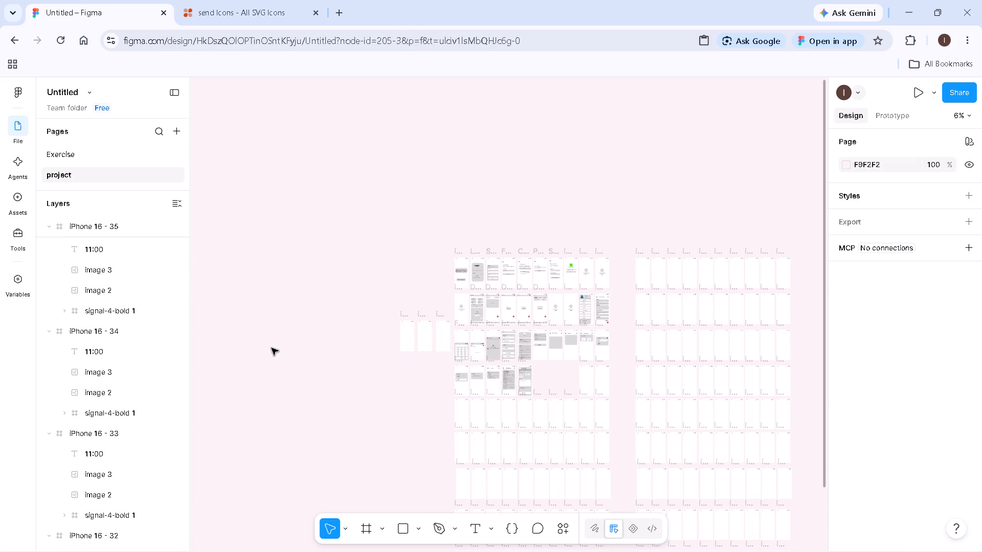
{"action": "key", "text": "ctrl+z"}
{"action": "key", "text": "ctrl+z"}
{"action": "key", "text": "ctrl+z"}
{"action": "key", "text": "ctrl+z"}
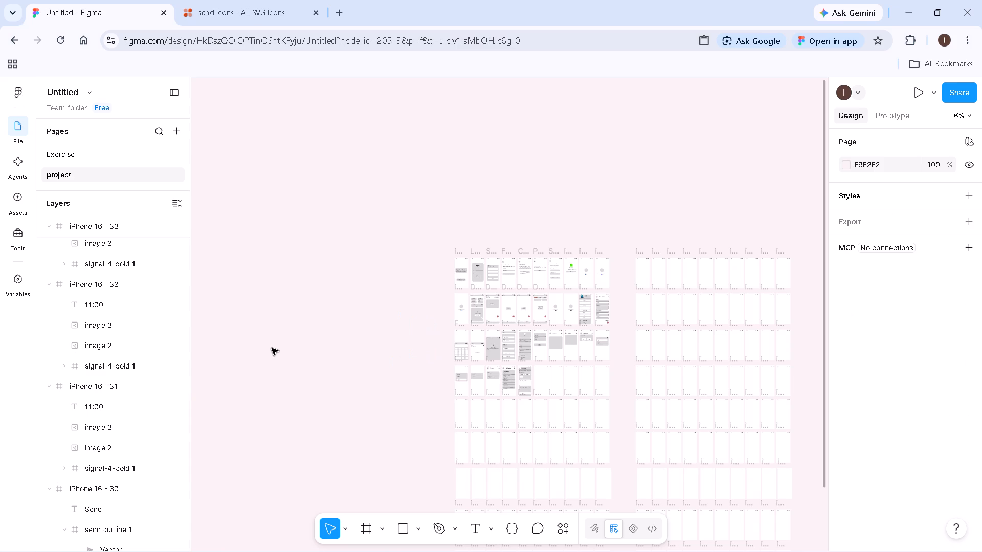
Undo further earlier edits, going back as far as the change to the frame iPhone 16 - 15.
{"action": "scroll", "coordinate": [643, 378], "scroll_direction": "up", "scroll_amount": 9, "text": "ctrl"}
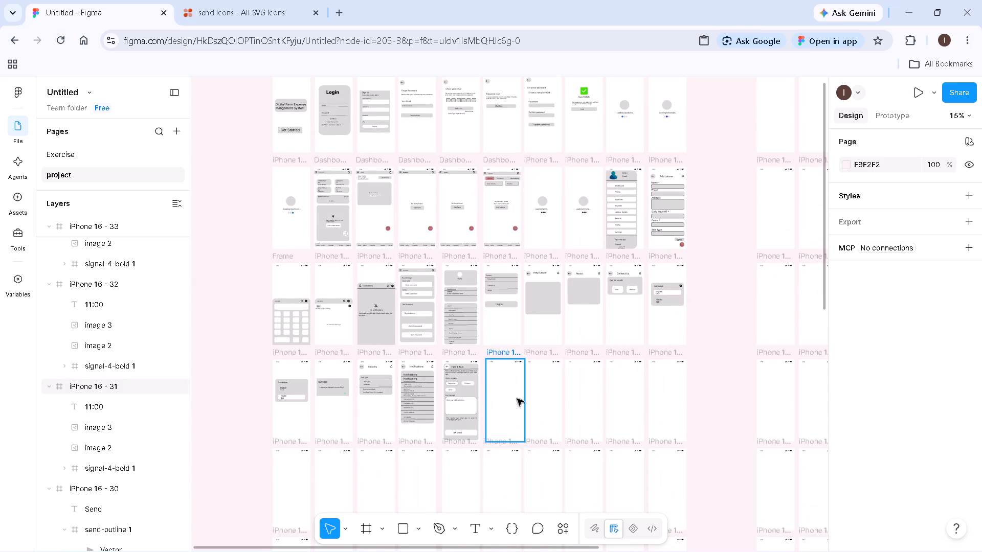
{"action": "key", "text": "ctrl+z"}
{"action": "key", "text": "ctrl+z"}
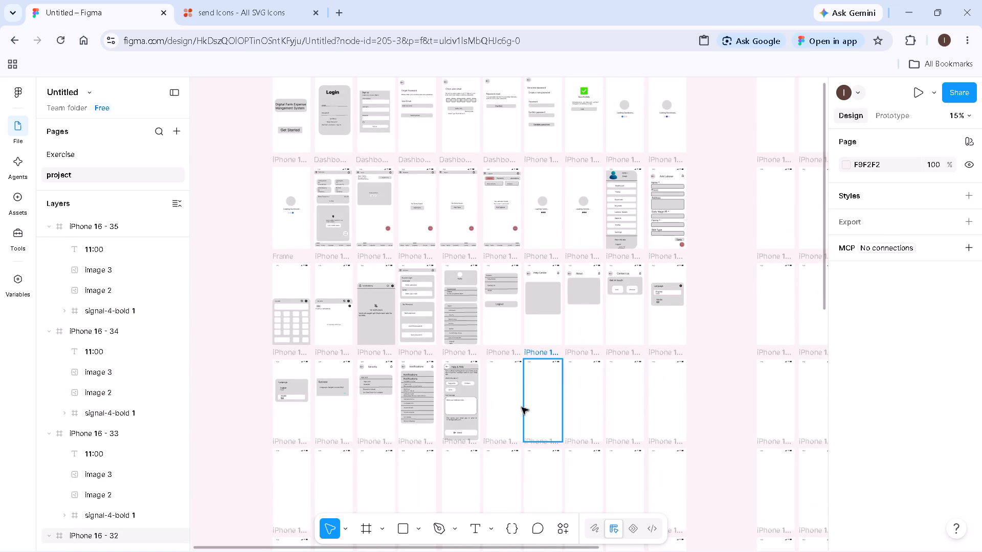
{"action": "key", "text": "ctrl+z"}
{"action": "key", "text": "ctrl+z"}
{"action": "key", "text": "ctrl+z"}
{"action": "key", "text": "ctrl+z"}
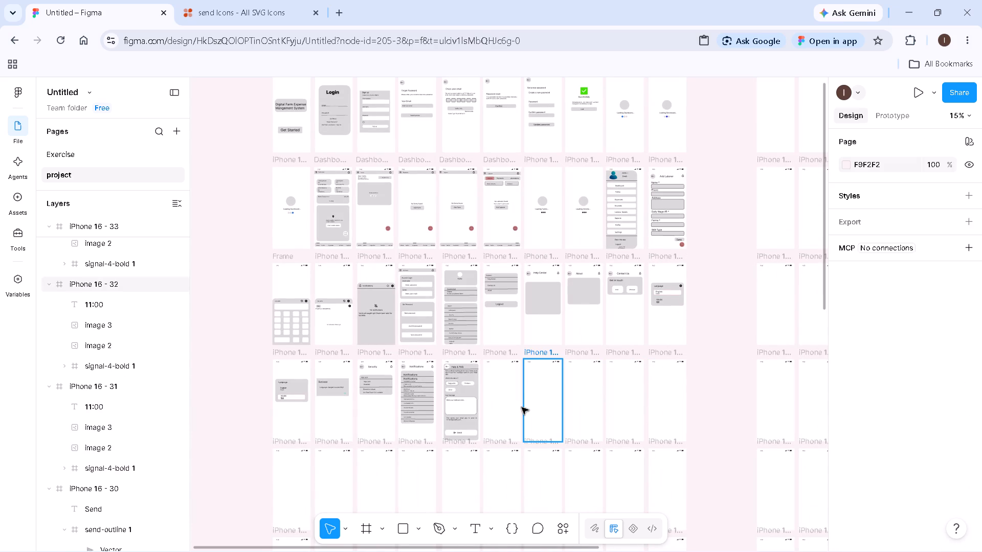
{"action": "key", "text": "ctrl+z"}
{"action": "key", "text": "ctrl+z"}
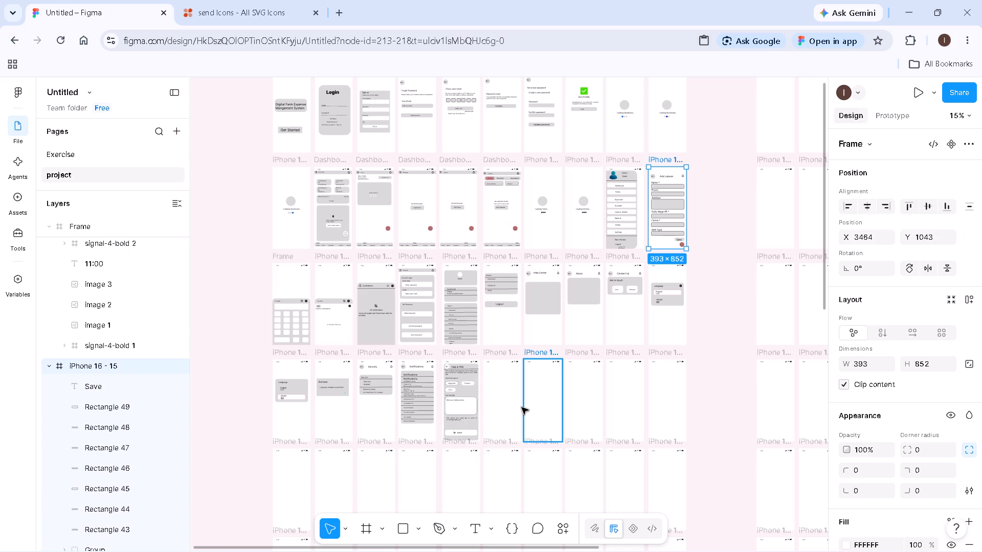
Copy the status bar (11:00, signal, Wi-Fi and battery) from the frame iPhone 16 - 14 into iPhone 16 - 15.
{"action": "scroll", "coordinate": [715, 277], "scroll_direction": "up", "scroll_amount": 5, "text": "ctrl"}
{"action": "scroll", "coordinate": [691, 197], "scroll_direction": "up", "scroll_amount": 2, "text": "ctrl"}
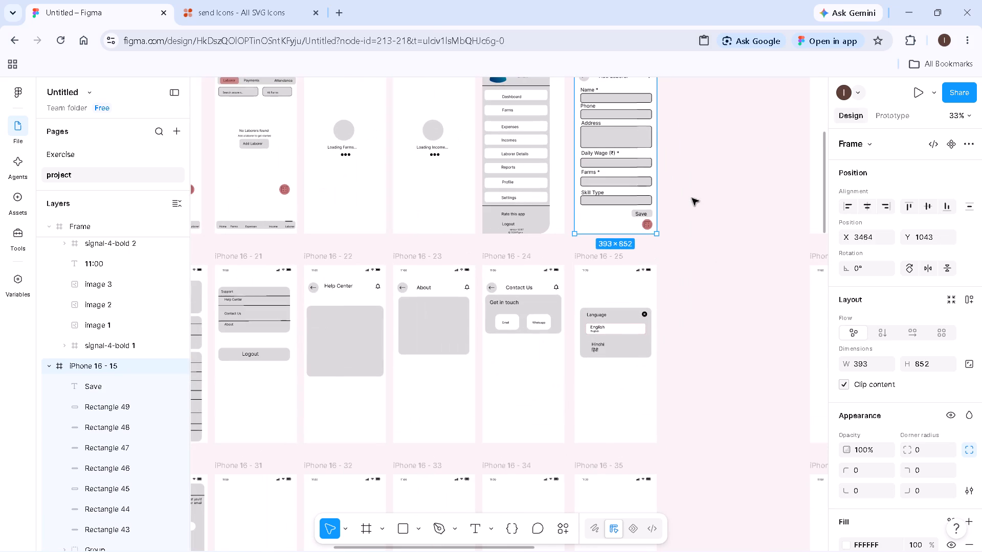
{"action": "left_click", "coordinate": [692, 198], "text": "ctrl"}
{"action": "left_click_drag", "start_coordinate": [692, 198], "coordinate": [690, 266]}
{"action": "key", "text": "h"}
{"action": "left_click_drag", "start_coordinate": [690, 266], "coordinate": [687, 352]}
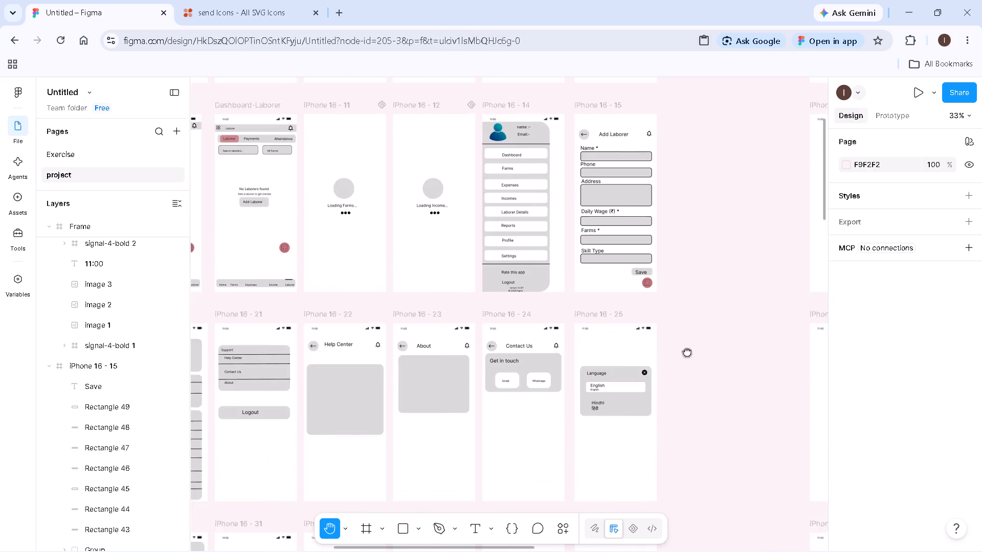
{"action": "left_click_drag", "start_coordinate": [687, 352], "coordinate": [662, 470]}
{"action": "scroll", "coordinate": [522, 266], "scroll_direction": "up", "scroll_amount": 8, "text": "ctrl"}
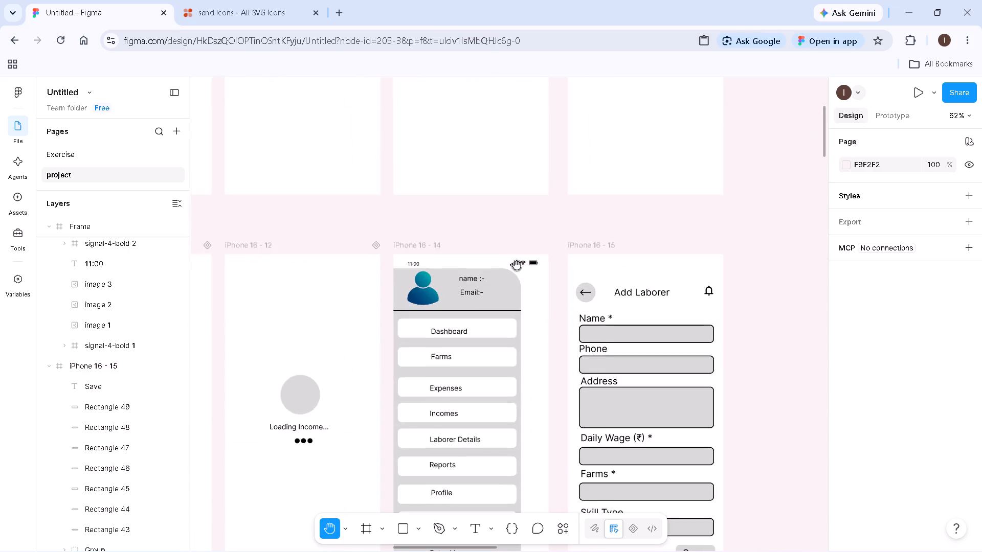
{"action": "scroll", "coordinate": [517, 265], "scroll_direction": "up", "scroll_amount": 1, "text": "ctrl"}
{"action": "key", "text": "v"}
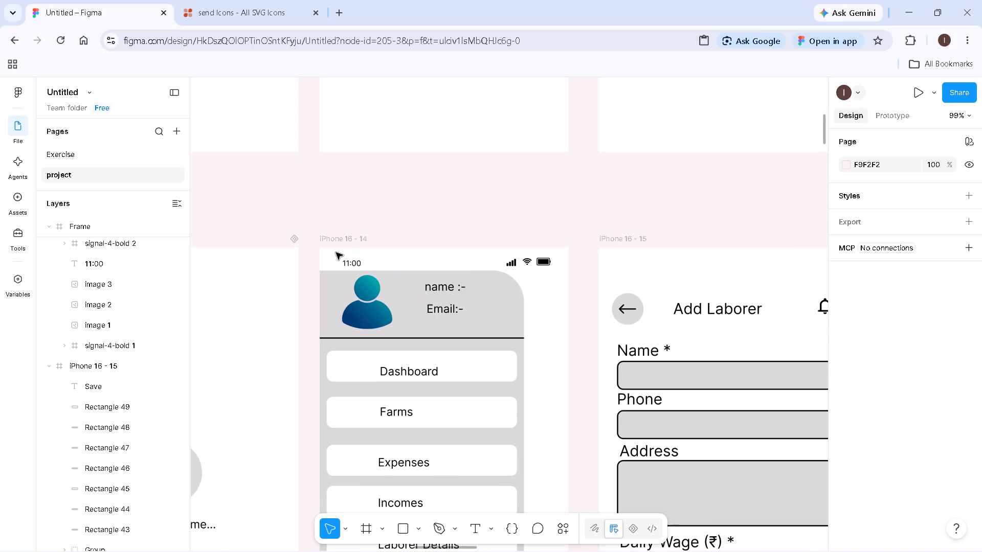
{"action": "left_click_drag", "start_coordinate": [335, 252], "coordinate": [547, 266]}
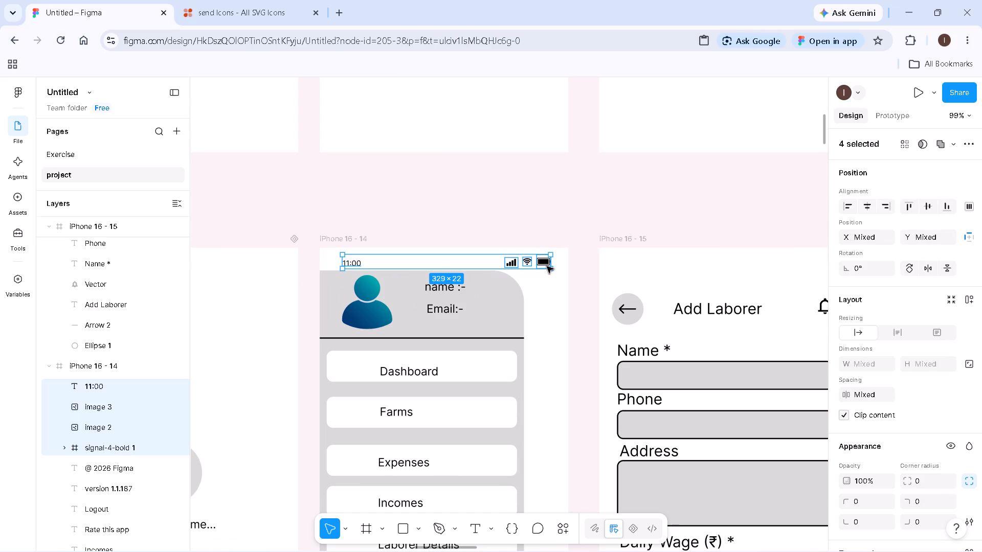
{"action": "key", "text": "ctrl+c"}
{"action": "left_click", "coordinate": [606, 241]}
{"action": "key", "text": "ctrl+v"}
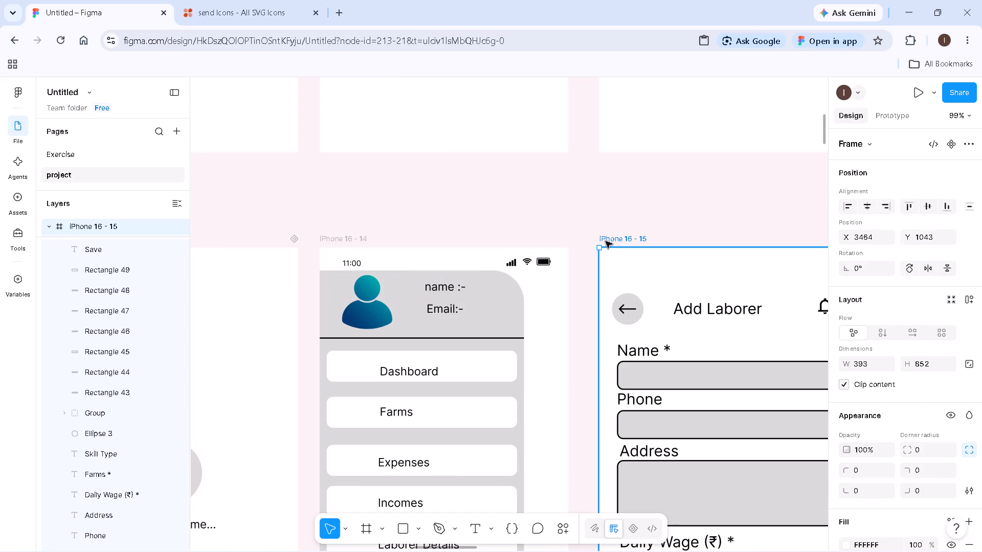
{"action": "left_click", "coordinate": [547, 215]}
Add the text "No internet" near the middle of the empty frame iPhone 16 - 31.
{"action": "scroll", "coordinate": [546, 215], "scroll_direction": "down", "scroll_amount": 11, "text": "ctrl"}
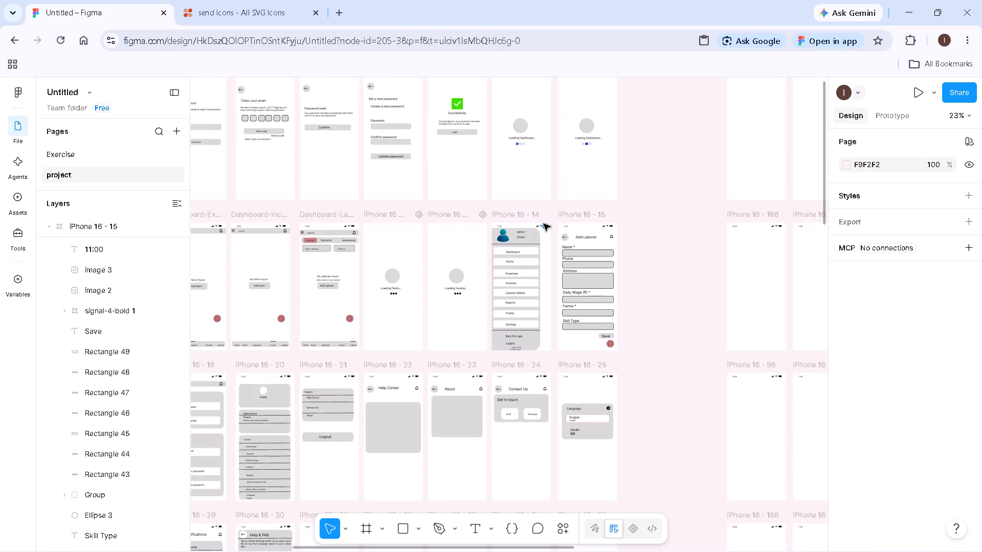
{"action": "scroll", "coordinate": [543, 225], "scroll_direction": "down", "scroll_amount": 11, "text": "ctrl"}
{"action": "scroll", "coordinate": [498, 326], "scroll_direction": "up", "scroll_amount": 9, "text": "ctrl"}
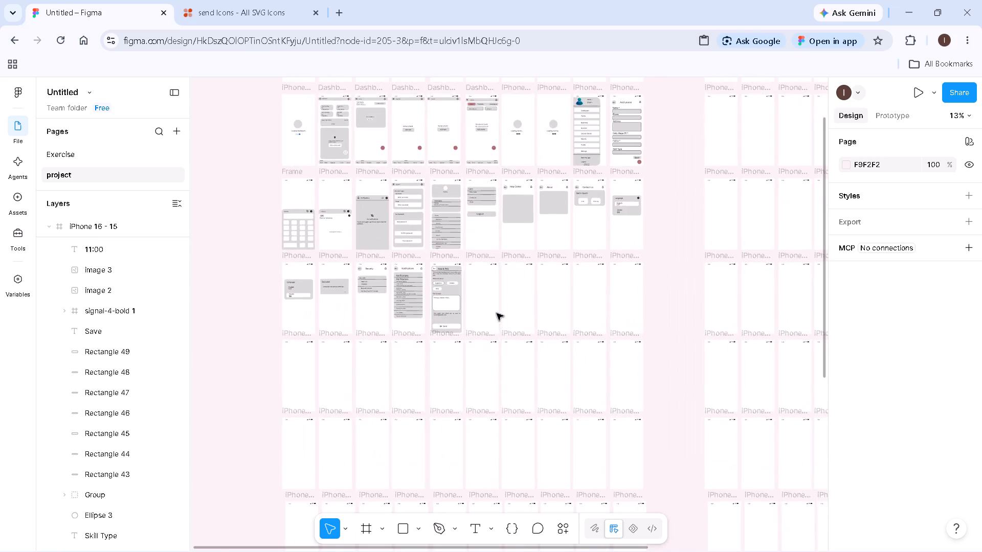
{"action": "scroll", "coordinate": [485, 303], "scroll_direction": "up", "scroll_amount": 14, "text": "ctrl"}
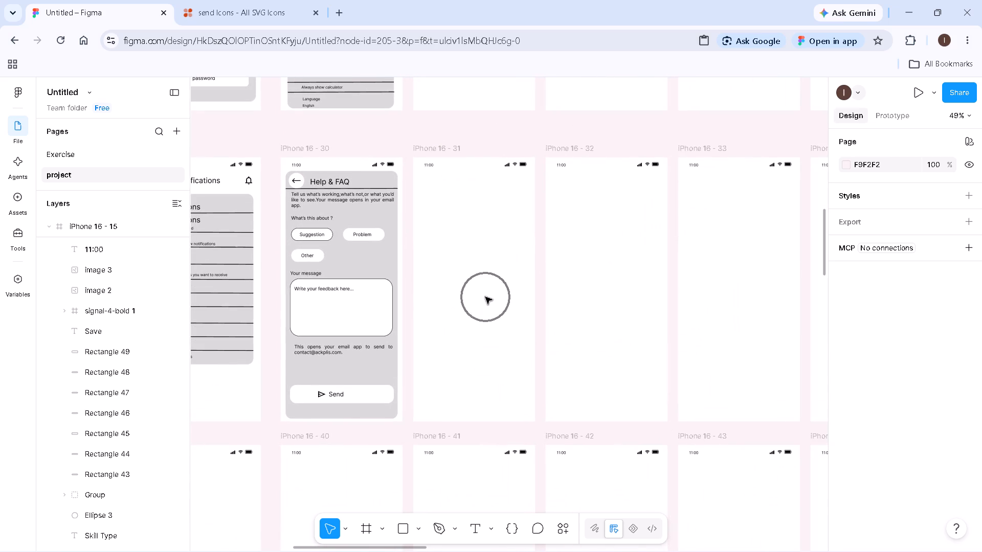
{"action": "scroll", "coordinate": [485, 297], "scroll_direction": "up", "scroll_amount": 6, "text": "ctrl"}
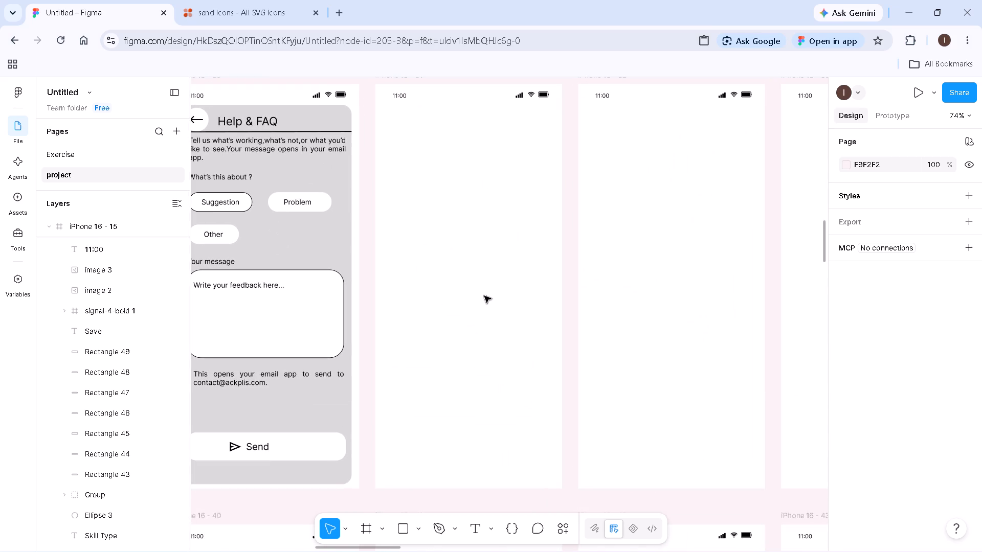
{"action": "left_click", "coordinate": [471, 528]}
{"action": "left_click", "coordinate": [431, 268]}
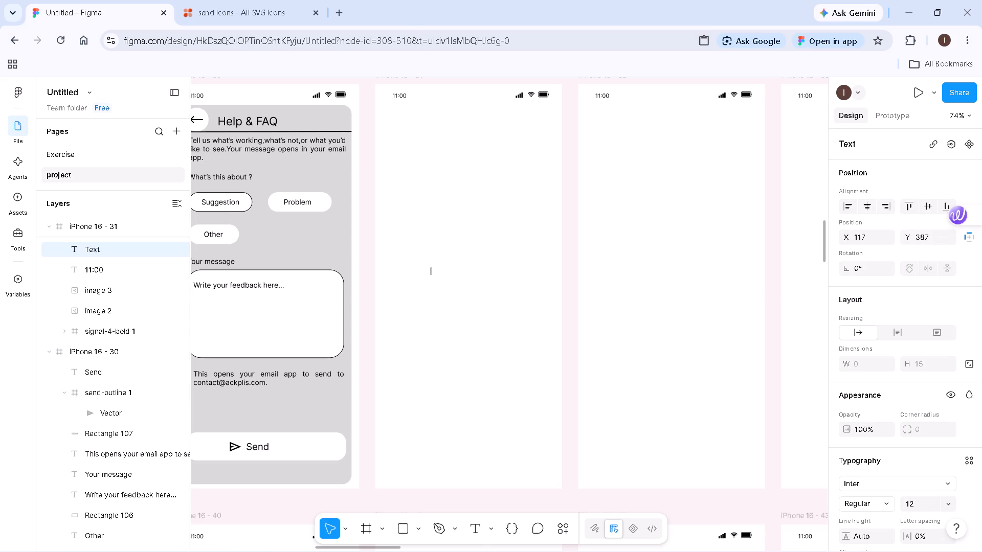
{"action": "type", "text": "No"}
{"action": "key", "text": "space"}
{"action": "type", "text": "internet"}
Add the text "Please check your connection and try again" below "No internet" in the frame iPhone 16 - 31.
{"action": "left_click", "coordinate": [475, 526]}
{"action": "left_click", "coordinate": [420, 307]}
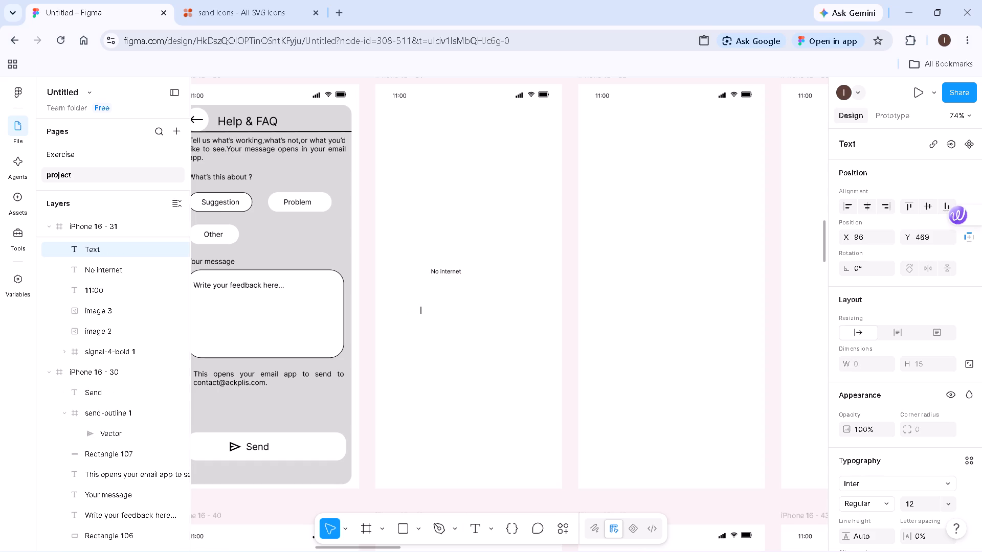
{"action": "type", "text": "Please"}
{"action": "key", "text": "space"}
{"action": "type", "text": "check your connectkon"}
{"action": "key", "text": "BackSpace"}
{"action": "key", "text": "BackSpace"}
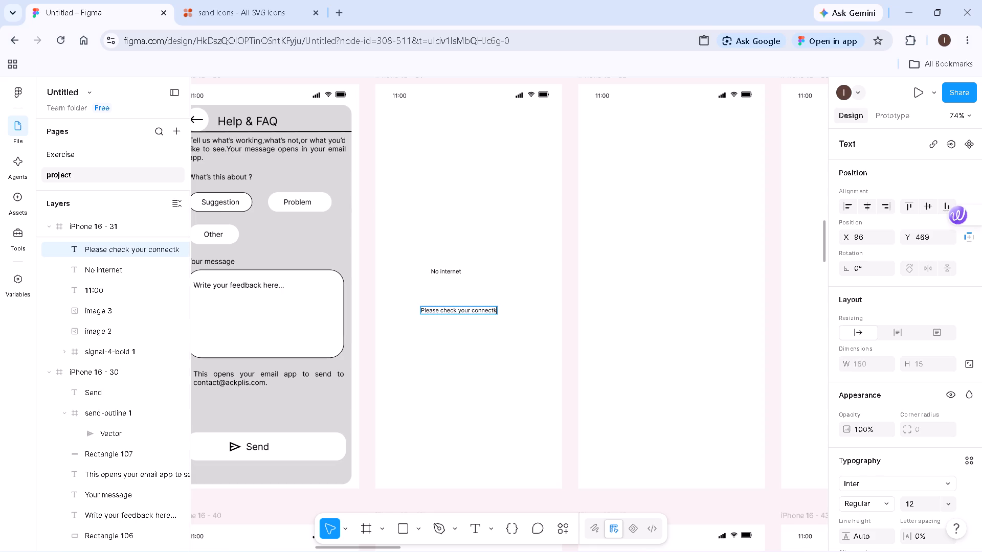
{"action": "key", "text": "BackSpace"}
{"action": "type", "text": "ion"}
{"action": "key", "text": "space"}
{"action": "type", "text": "and try agga"}
{"action": "key", "text": "BackSpace"}
{"action": "key", "text": "BackSpace"}
{"action": "type", "text": "an"}
{"action": "key", "text": "BackSpace"}
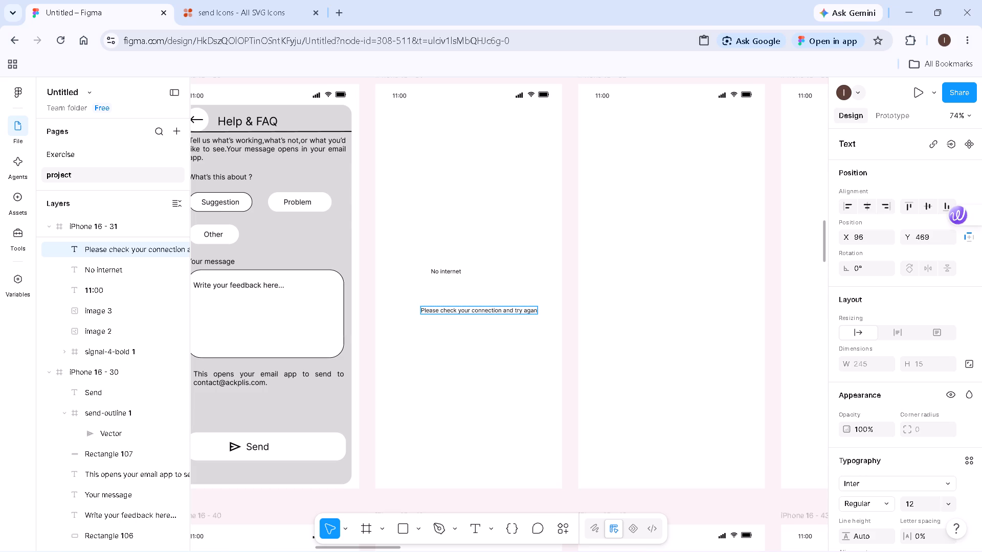
{"action": "type", "text": "in"}
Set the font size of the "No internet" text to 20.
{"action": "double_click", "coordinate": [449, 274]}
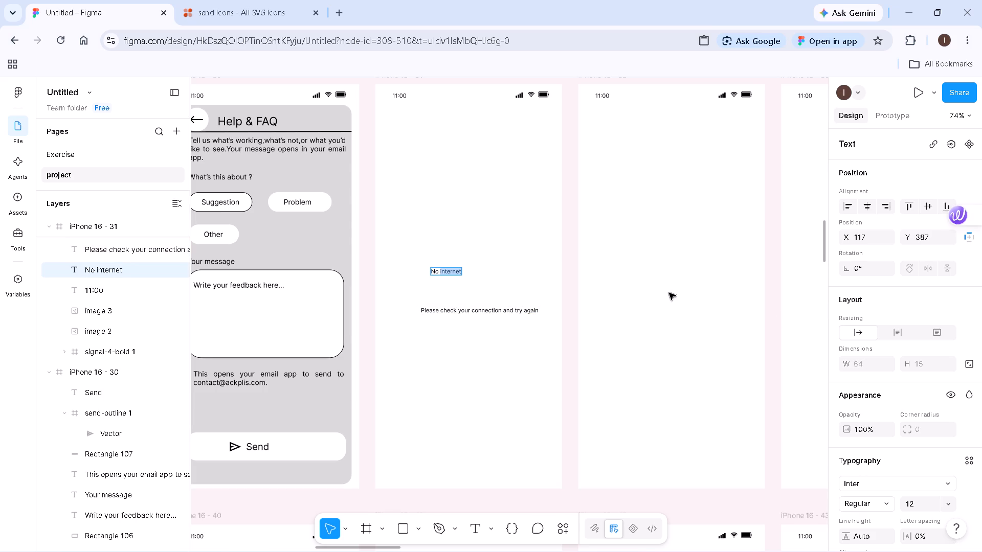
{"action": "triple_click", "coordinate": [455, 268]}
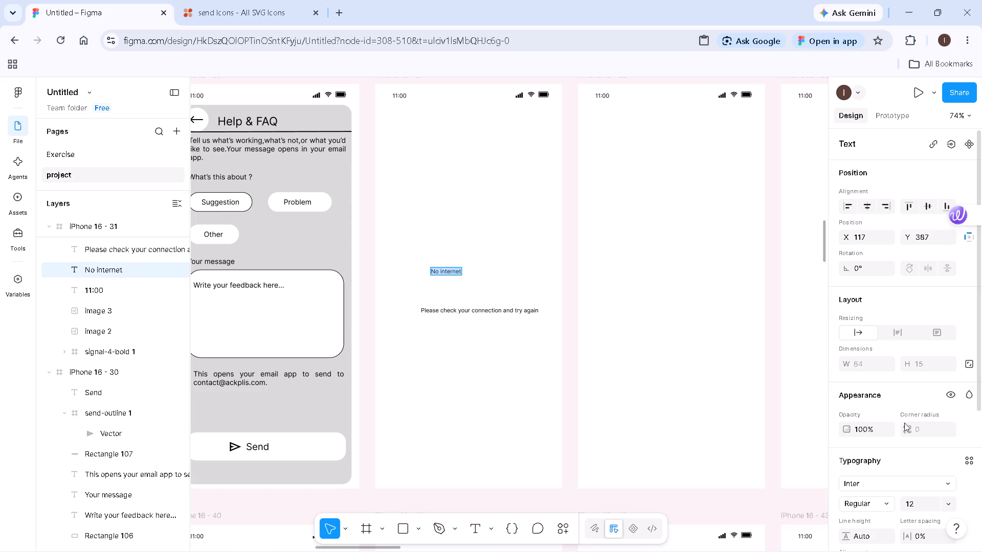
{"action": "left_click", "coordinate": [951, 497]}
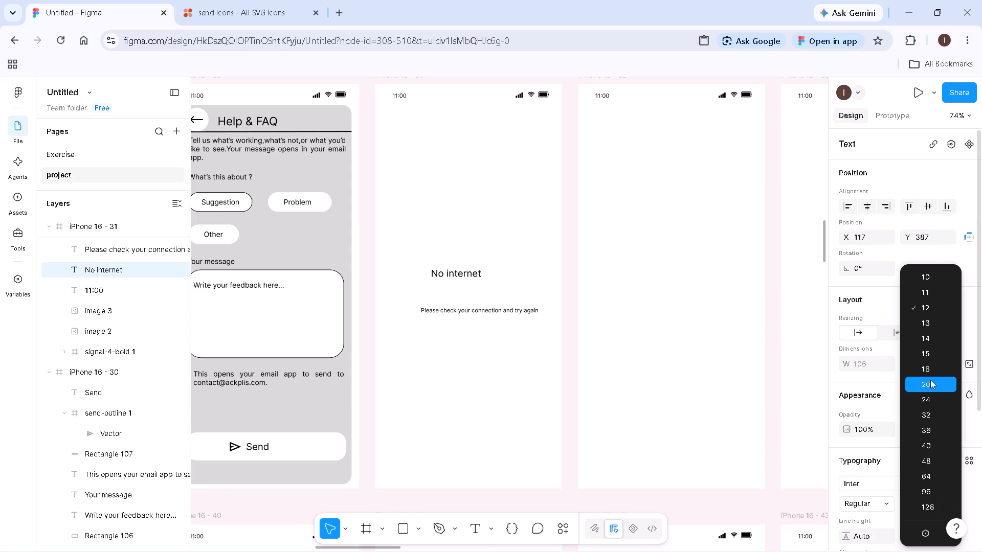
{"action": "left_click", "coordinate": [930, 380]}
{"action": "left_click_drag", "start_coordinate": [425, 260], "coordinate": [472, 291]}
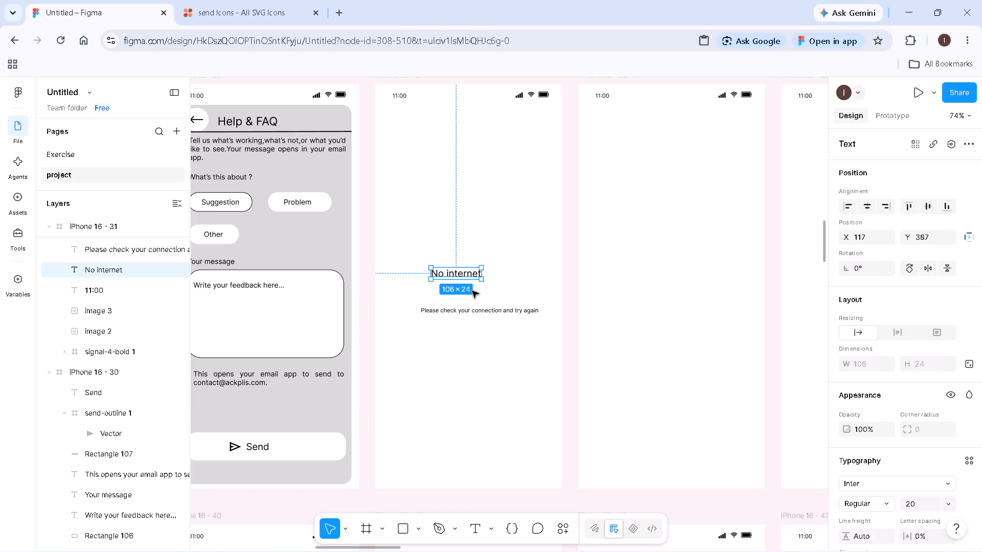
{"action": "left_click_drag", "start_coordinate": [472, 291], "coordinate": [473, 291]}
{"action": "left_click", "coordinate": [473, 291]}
Set the font size of the "No internet" text to 24 and centre it horizontally in its frame.
{"action": "triple_click", "coordinate": [465, 270]}
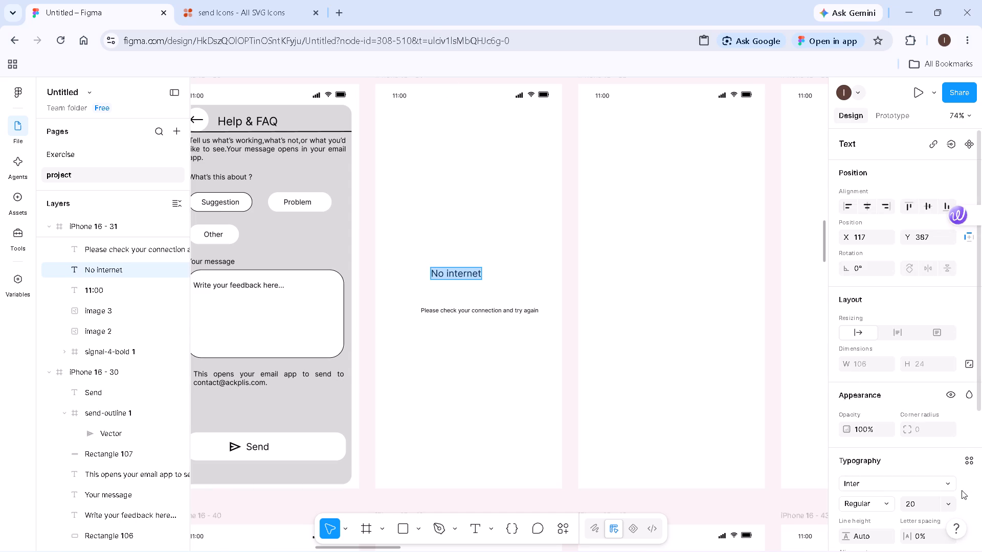
{"action": "left_click", "coordinate": [949, 501]}
{"action": "left_click", "coordinate": [939, 401]}
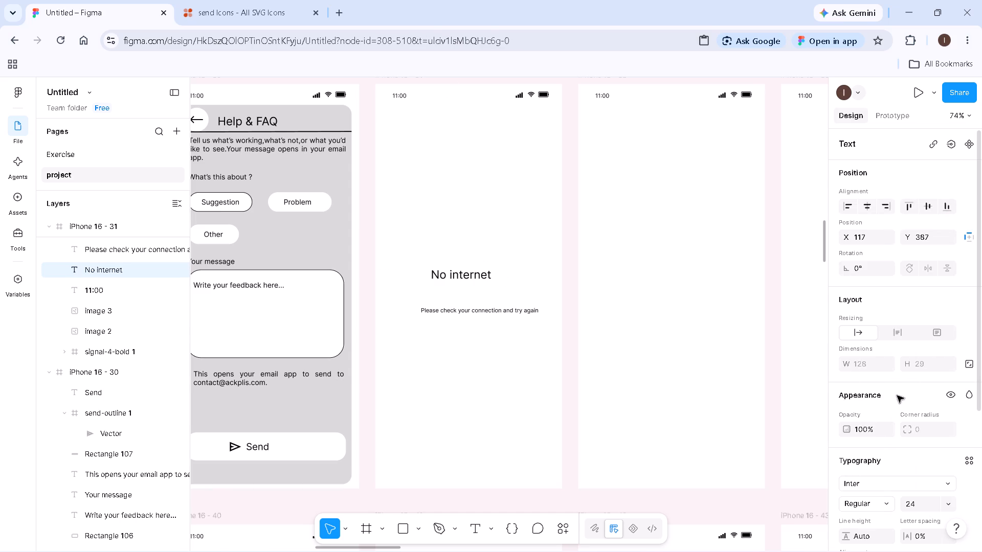
{"action": "left_click", "coordinate": [480, 380]}
{"action": "left_click", "coordinate": [476, 372]}
{"action": "left_click_drag", "start_coordinate": [460, 279], "coordinate": [465, 269]}
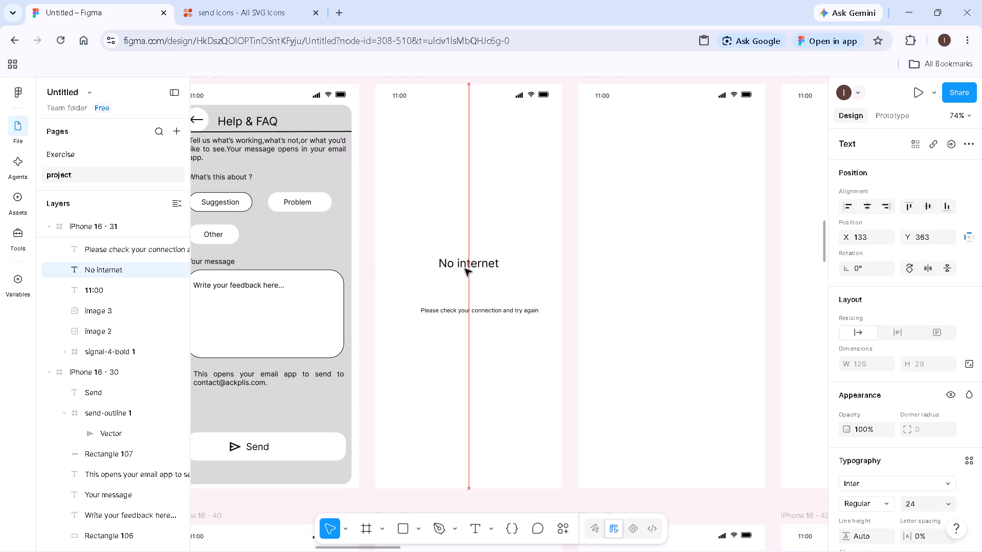
{"action": "left_click_drag", "start_coordinate": [465, 269], "coordinate": [465, 286]}
{"action": "left_click", "coordinate": [465, 286]}
Set the font size of the "Please check your connection and try again" text to 20.
{"action": "double_click", "coordinate": [421, 313]}
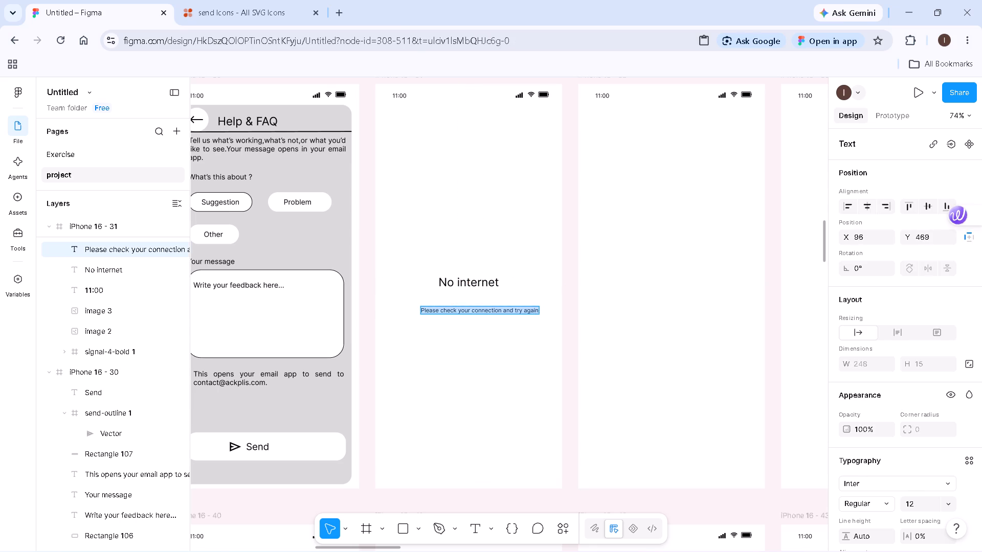
{"action": "left_click", "coordinate": [952, 500]}
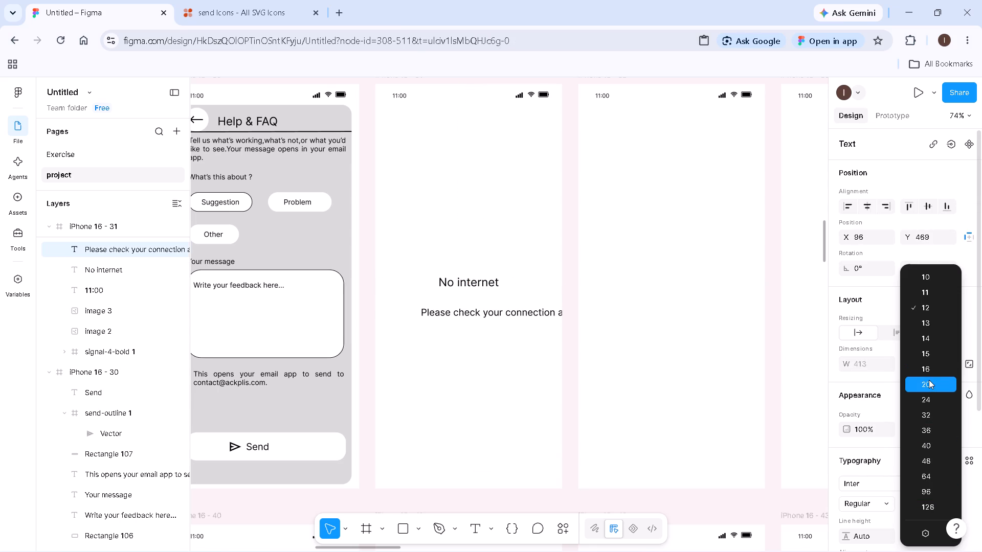
{"action": "left_click", "coordinate": [929, 380]}
{"action": "left_click", "coordinate": [454, 351]}
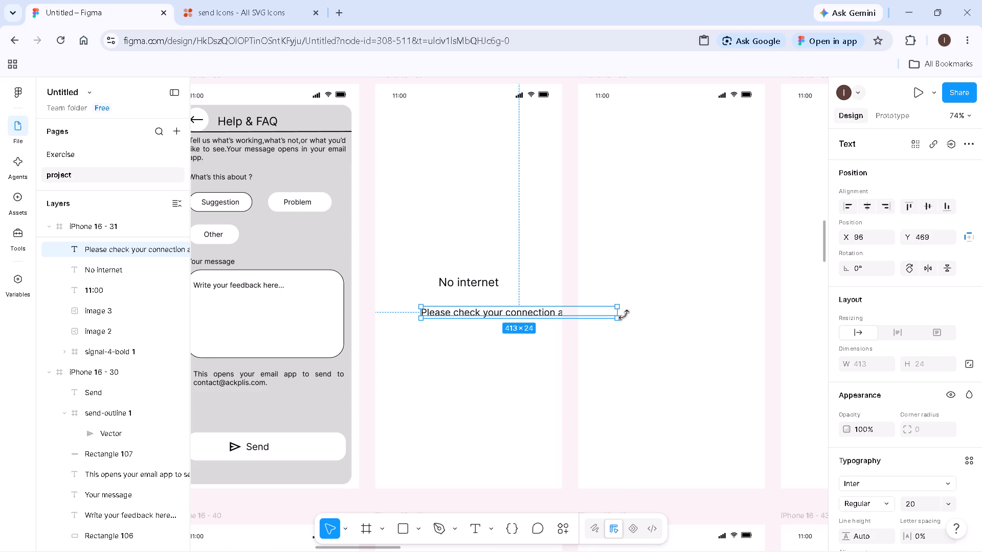
Narrow the connection message to about 261 wide so it wraps onto two lines, and place it at about X 100, Y 452.
{"action": "left_click", "coordinate": [641, 314]}
{"action": "left_click", "coordinate": [553, 313]}
{"action": "left_click_drag", "start_coordinate": [617, 312], "coordinate": [543, 308]}
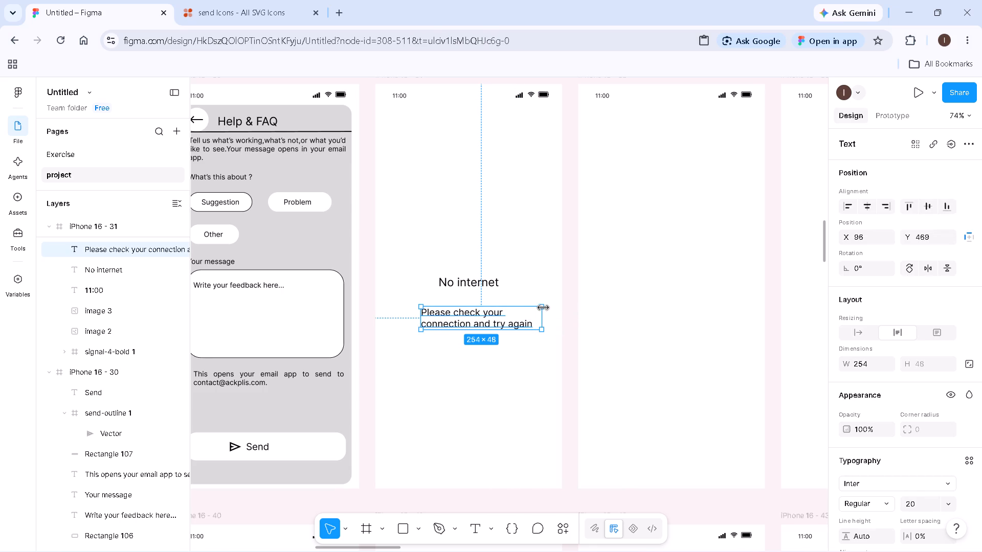
{"action": "left_click_drag", "start_coordinate": [543, 308], "coordinate": [545, 308]}
{"action": "left_click", "coordinate": [545, 308]}
{"action": "left_click", "coordinate": [510, 377]}
{"action": "left_click_drag", "start_coordinate": [489, 327], "coordinate": [490, 318]}
Draw a grey rectangle about 281 × 65 in the upper part of the iPhone 16 - 32 frame, at about X 62, Y 156.
{"action": "scroll", "coordinate": [490, 333], "scroll_direction": "down", "scroll_amount": 5, "text": "ctrl"}
{"action": "scroll", "coordinate": [577, 367], "scroll_direction": "down", "scroll_amount": 3, "text": "ctrl"}
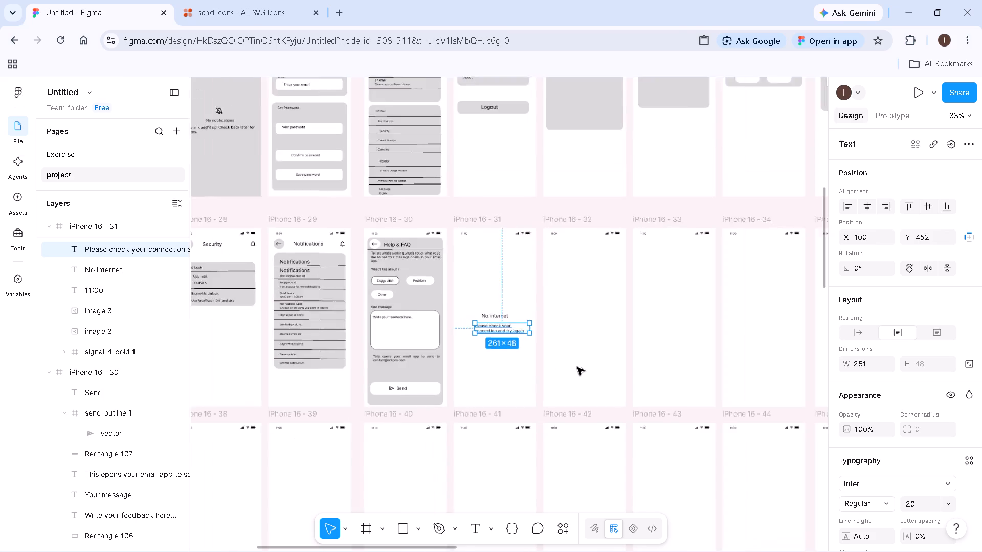
{"action": "scroll", "coordinate": [577, 367], "scroll_direction": "down", "scroll_amount": 2, "text": "ctrl"}
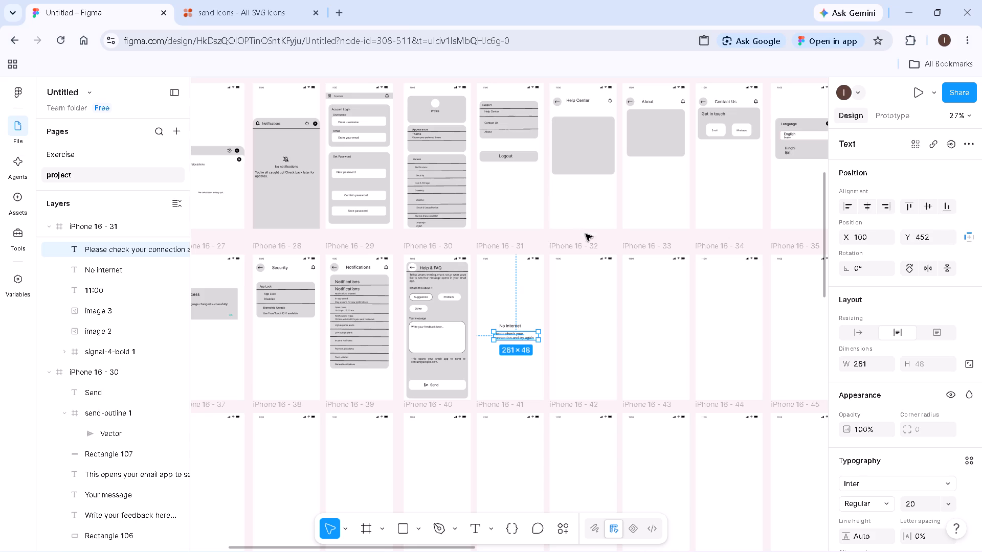
{"action": "left_click", "coordinate": [547, 236]}
{"action": "left_click", "coordinate": [561, 245]}
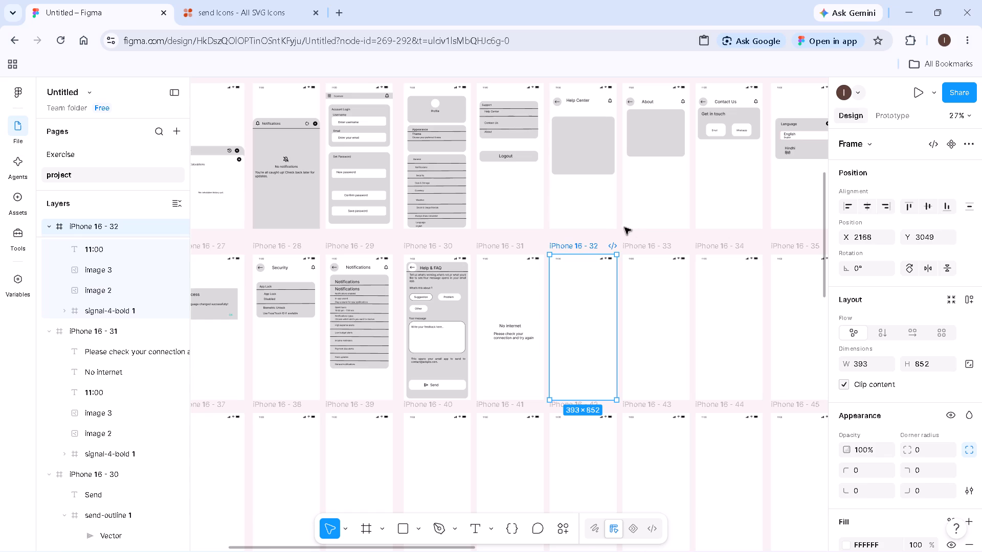
{"action": "scroll", "coordinate": [588, 310], "scroll_direction": "up", "scroll_amount": 10}
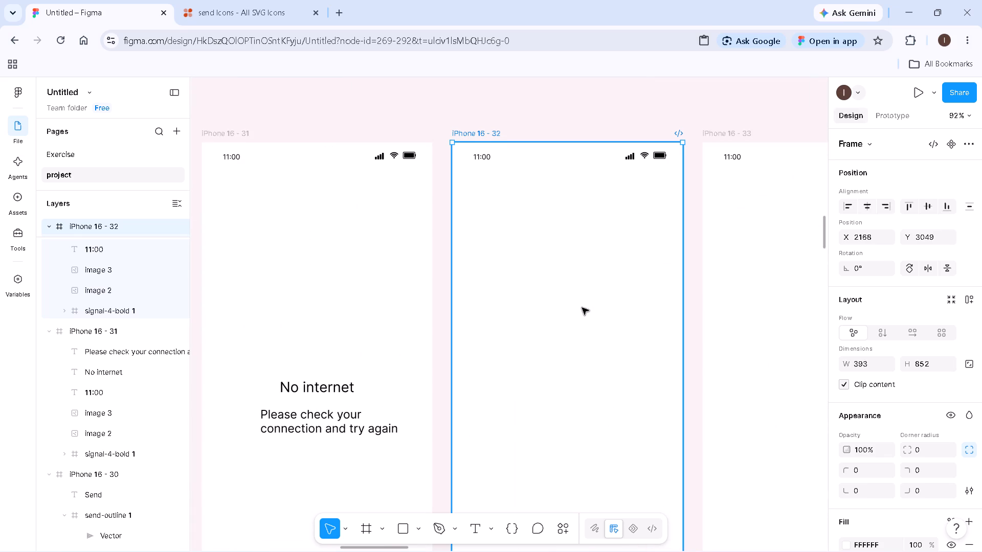
{"action": "left_click", "coordinate": [408, 526]}
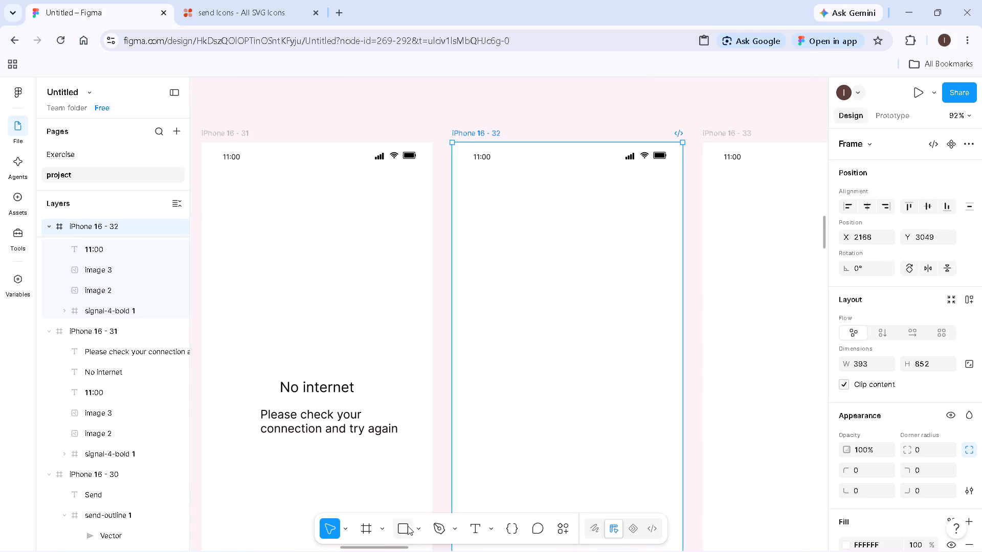
{"action": "left_click_drag", "start_coordinate": [488, 234], "coordinate": [641, 297]}
{"action": "left_click_drag", "start_coordinate": [644, 296], "coordinate": [652, 293]}
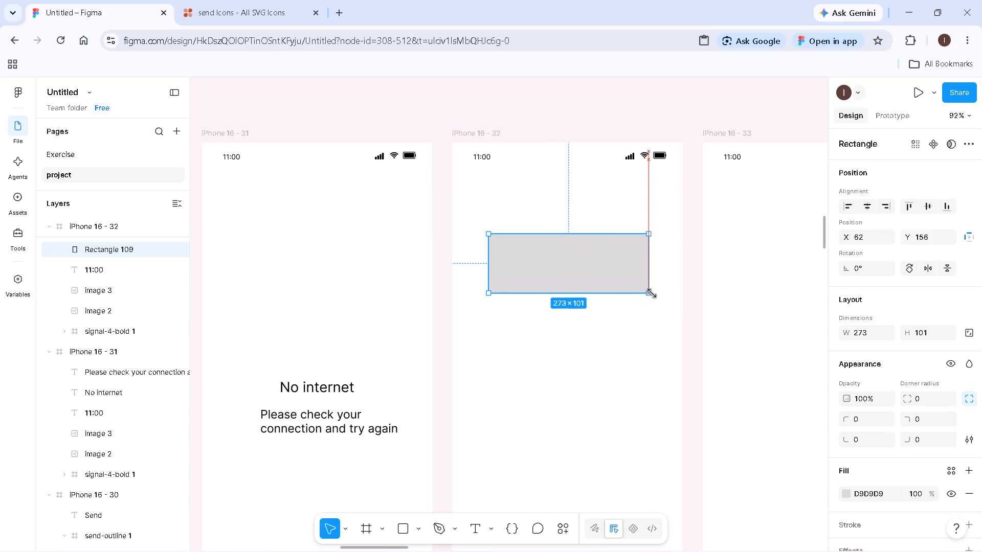
{"action": "left_click_drag", "start_coordinate": [652, 293], "coordinate": [654, 272]}
{"action": "left_click", "coordinate": [654, 272]}
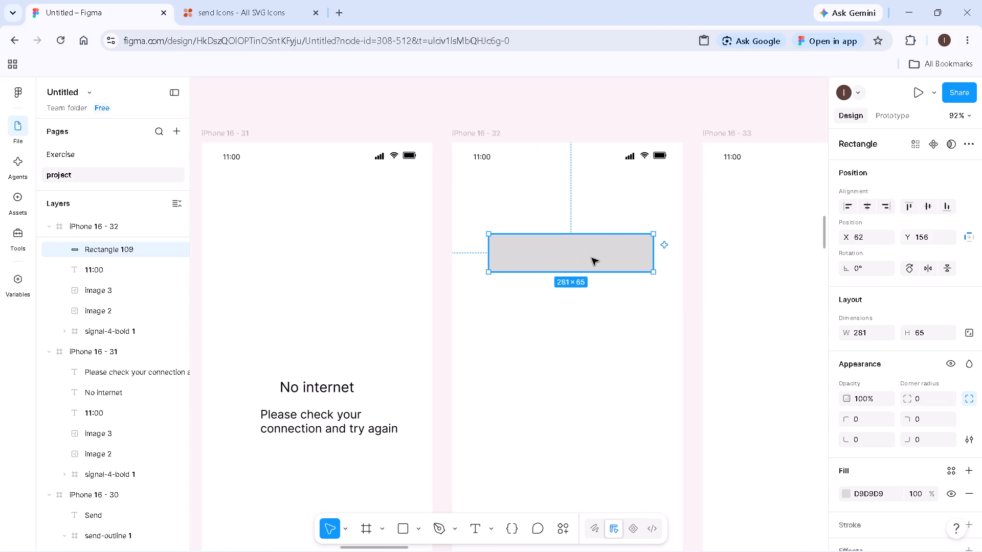
Set the corner radius of the grey rectangle in iPhone 16 - 32 to 10.
{"action": "left_click", "coordinate": [927, 390]}
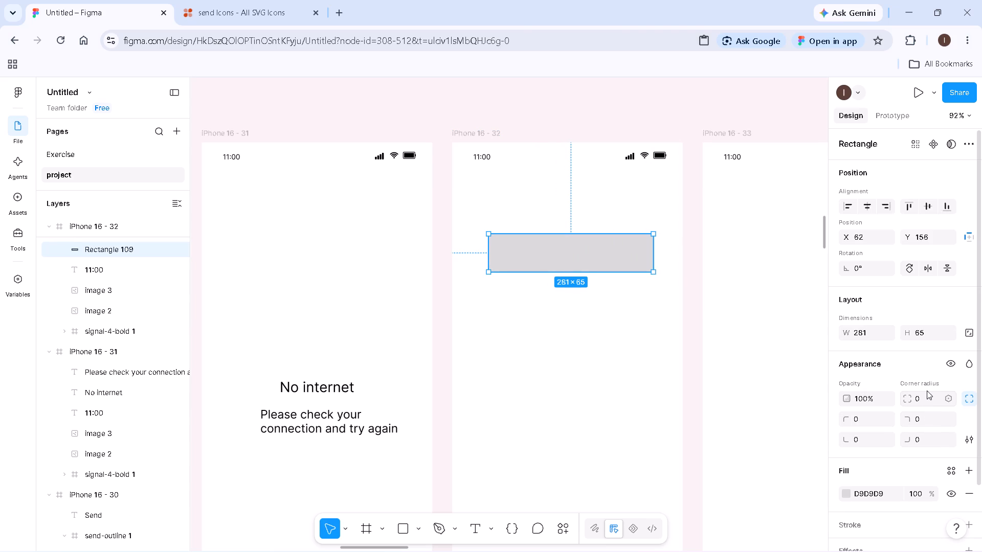
{"action": "left_click", "coordinate": [921, 400]}
{"action": "type", "text": "10"}
{"action": "key", "text": "Return"}
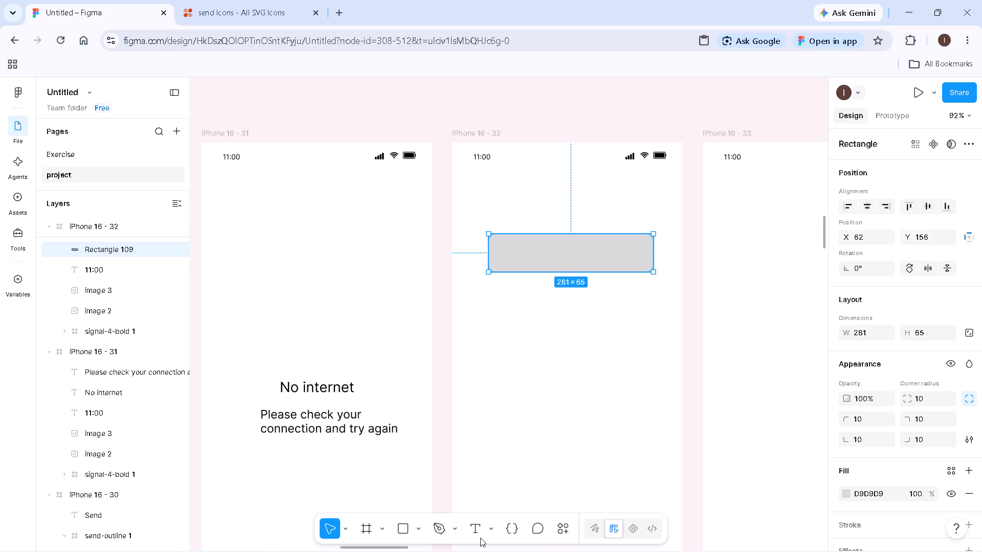
Add a text label reading "Delete" on the grey rectangle in iPhone 16 - 32, at about X 98, Y 184.
{"action": "left_click", "coordinate": [479, 534]}
{"action": "left_click", "coordinate": [509, 250]}
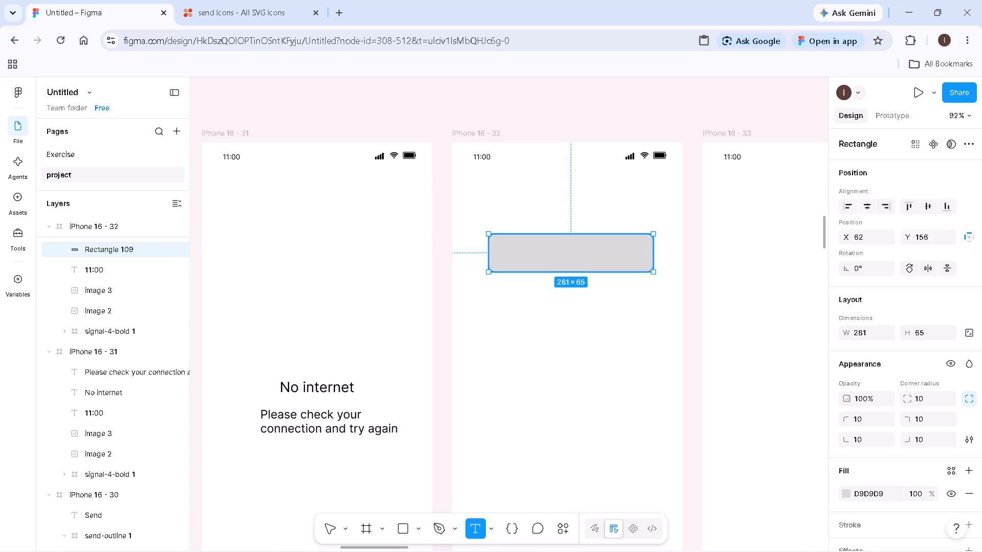
{"action": "type", "text": "Deleet"}
{"action": "key", "text": "BackSpace"}
{"action": "key", "text": "BackSpace"}
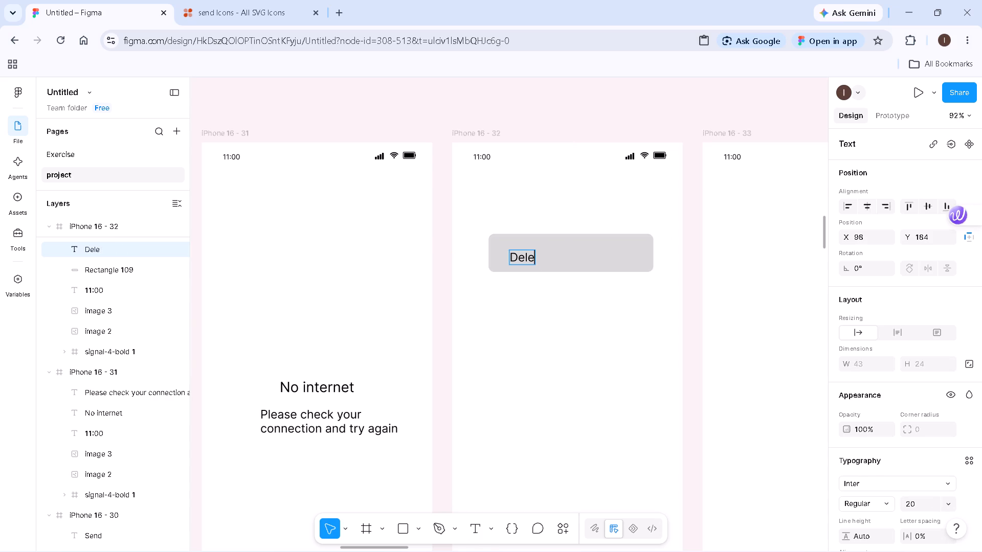
{"action": "type", "text": "te"}
{"action": "key", "text": "space"}
{"action": "key", "text": "a"}
{"action": "type", "text": "cc"}
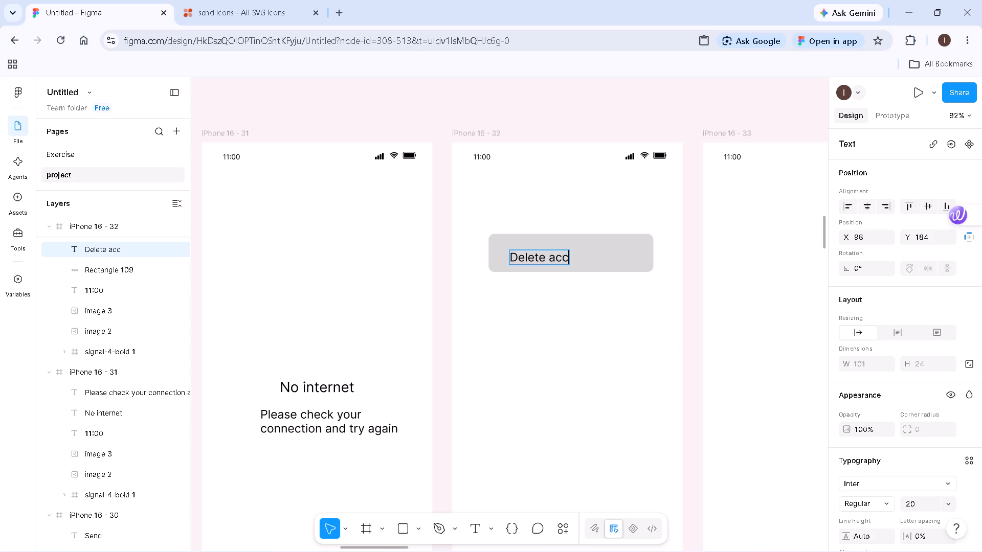
{"action": "key", "text": "BackSpace"}
{"action": "key", "text": "BackSpace"}
{"action": "key", "text": "BackSpace"}
{"action": "key", "text": "BackSpace"}
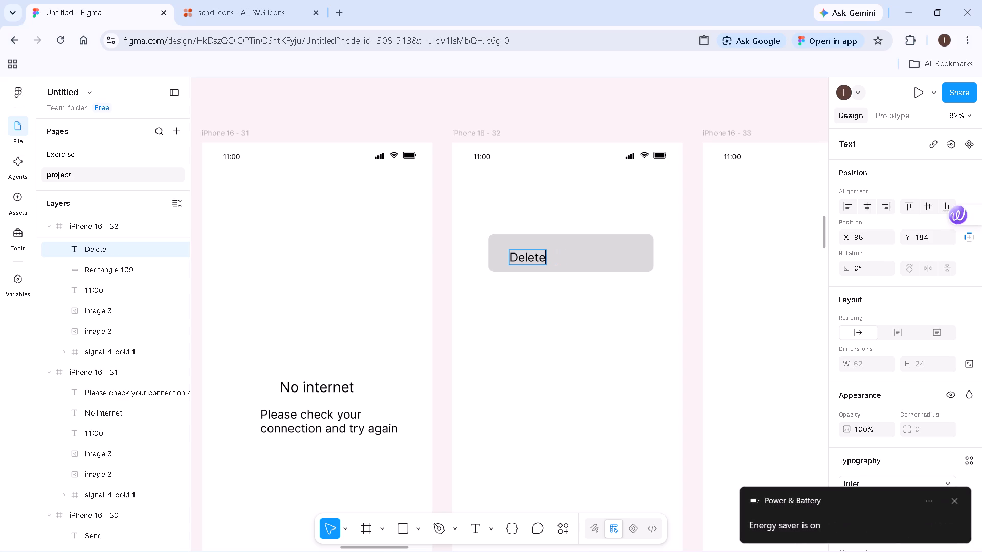
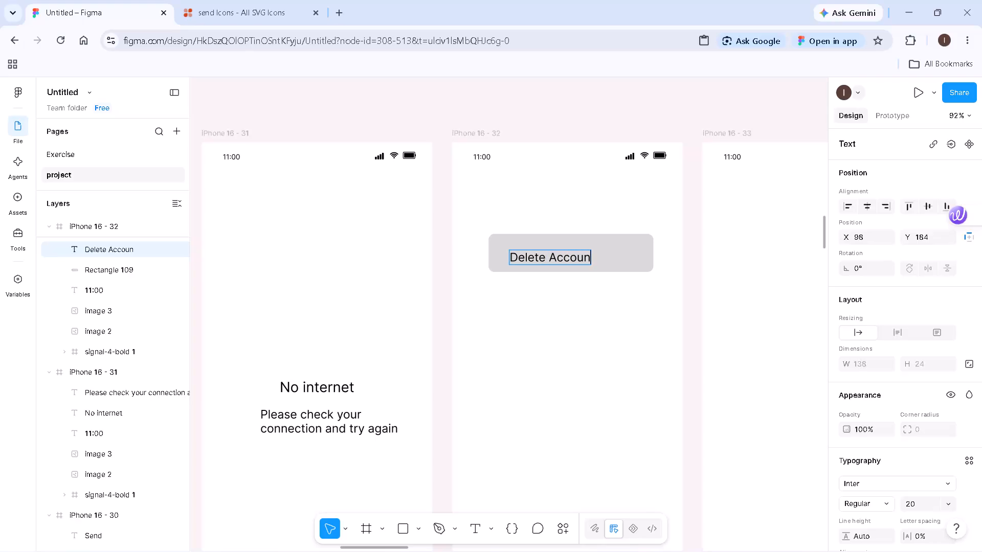
Complete the label on the grey rectangle in iPhone 16 - 32 so it reads "Delete Account".
{"action": "key", "text": "t"}
{"action": "left_click", "coordinate": [544, 389]}
Draw a grey rectangle about 259 × 164 below the Delete Account bar, at about X 69, Y 275, with corner radius 10.
{"action": "double_click", "coordinate": [398, 533]}
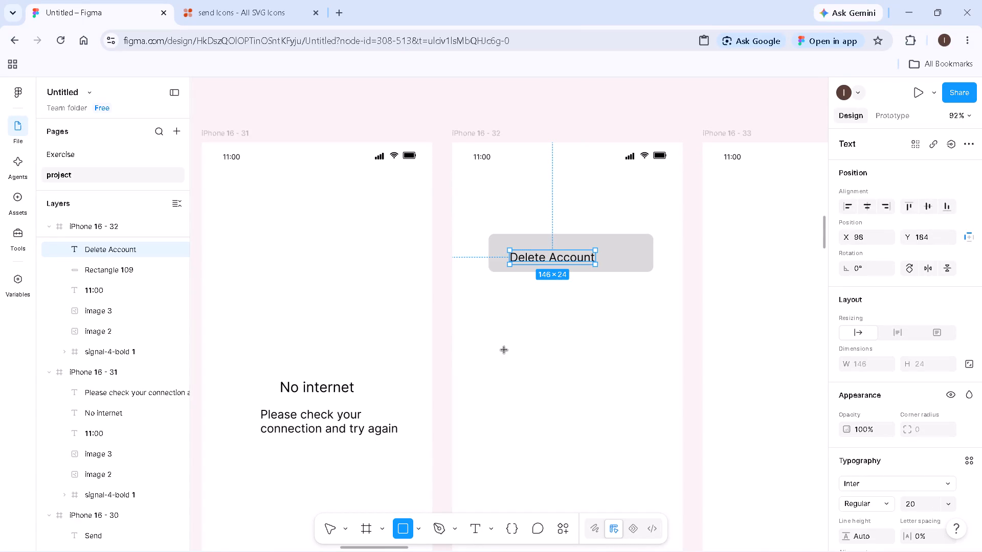
{"action": "left_click_drag", "start_coordinate": [493, 304], "coordinate": [644, 408]}
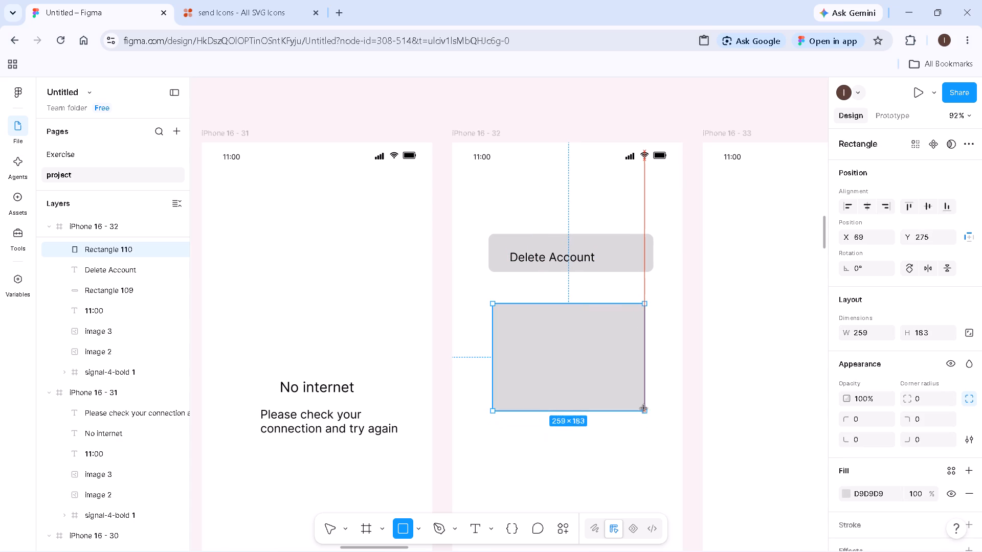
{"action": "left_click_drag", "start_coordinate": [644, 408], "coordinate": [643, 400]}
{"action": "left_click", "coordinate": [926, 396]}
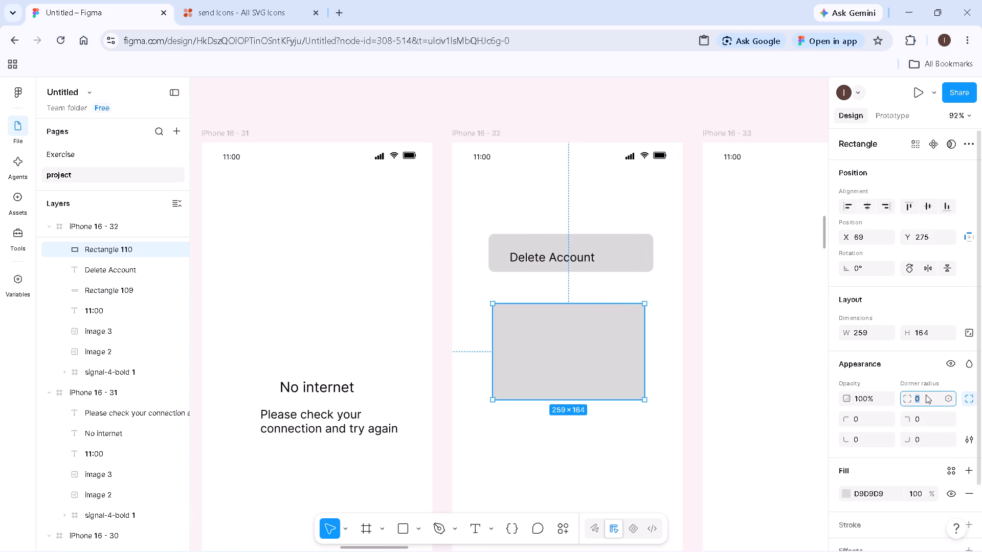
{"action": "type", "text": "10"}
{"action": "key", "text": "Return"}
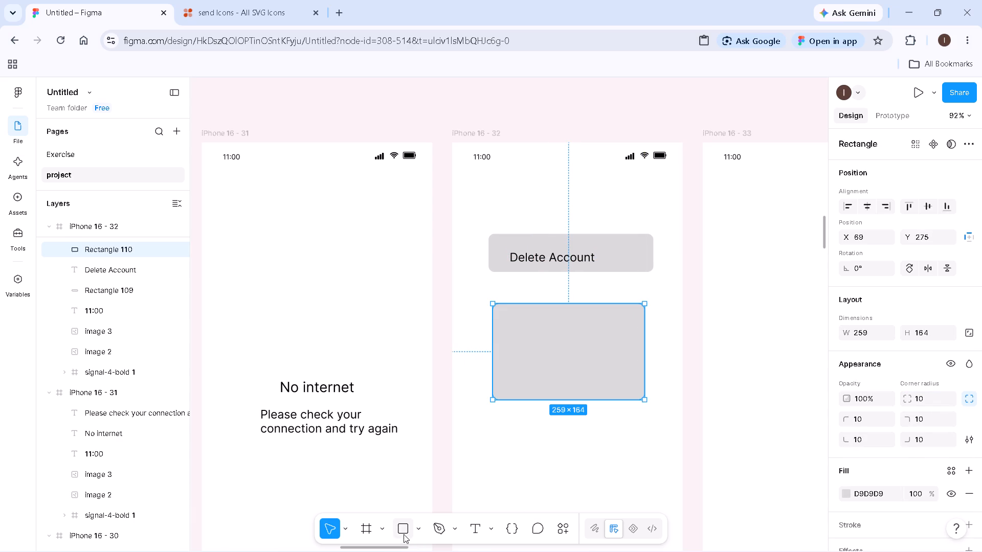
Add the text "Are you sure" in the upper part of the larger grey rectangle, at about X 120, Y 309.
{"action": "double_click", "coordinate": [478, 525]}
{"action": "left_click", "coordinate": [522, 325]}
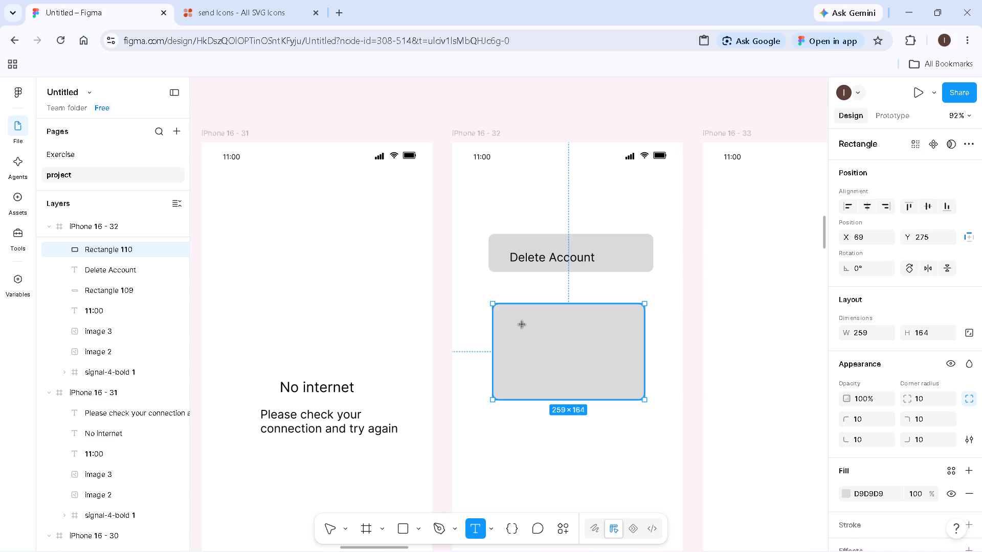
{"action": "type", "text": "are"}
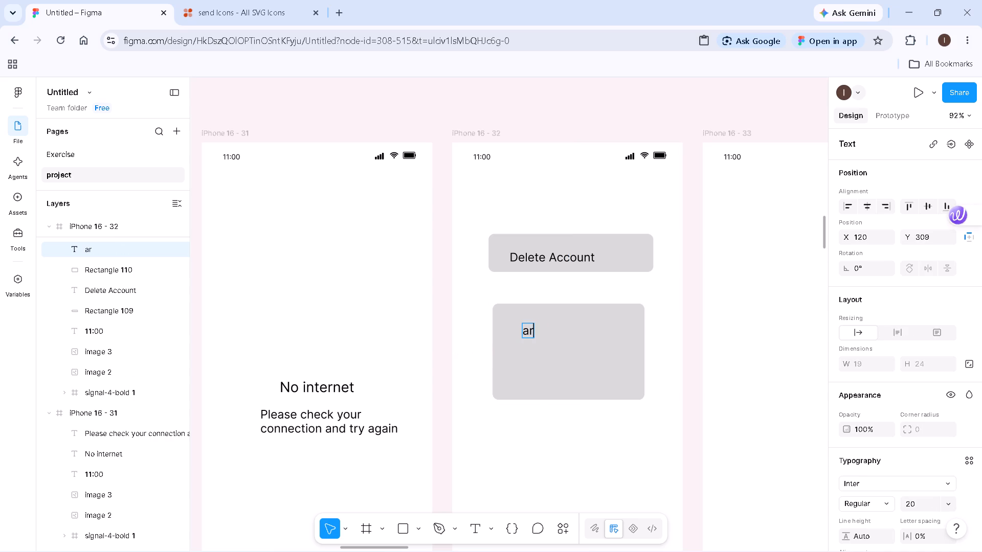
{"action": "key", "text": "BackSpace"}
{"action": "key", "text": "BackSpace"}
{"action": "key", "text": "BackSpace"}
{"action": "key", "text": "BackSpace"}
{"action": "type", "text": "Are"}
{"action": "key", "text": "space"}
{"action": "type", "text": "you sure"}
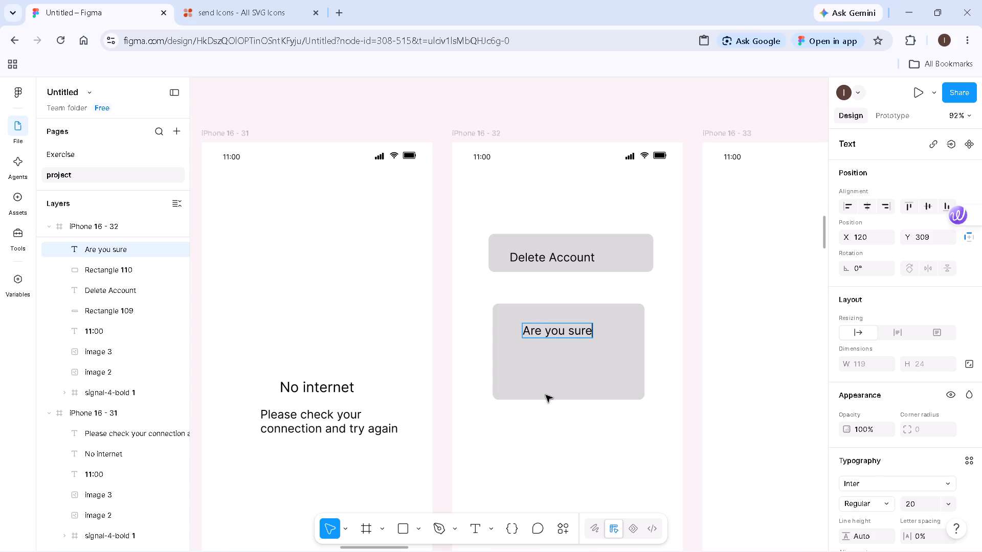
Draw a rectangle about 55 × 26 below "Are you sure", at about X 105, Y 389, and fill it white (FFFFFF).
{"action": "left_click", "coordinate": [403, 529]}
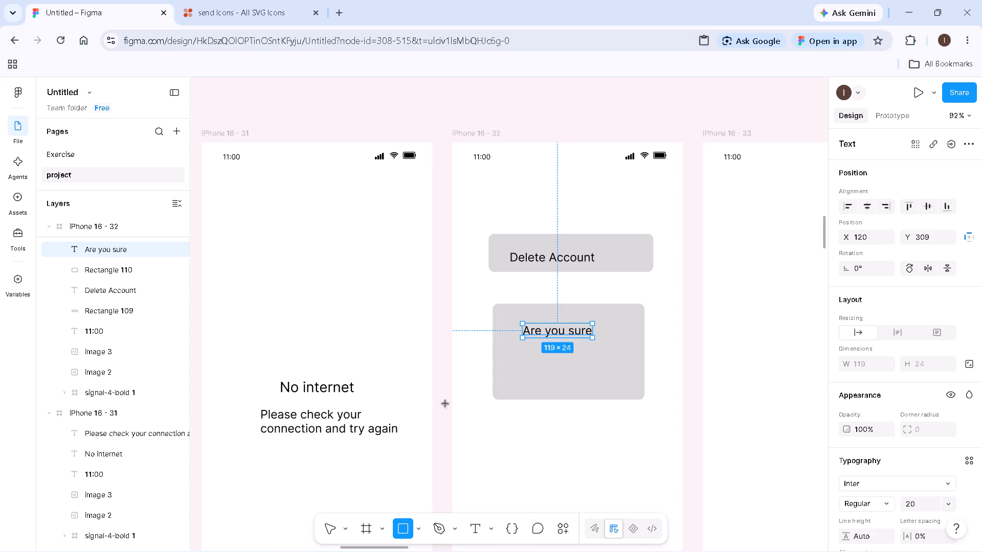
{"action": "left_click_drag", "start_coordinate": [514, 371], "coordinate": [542, 385]}
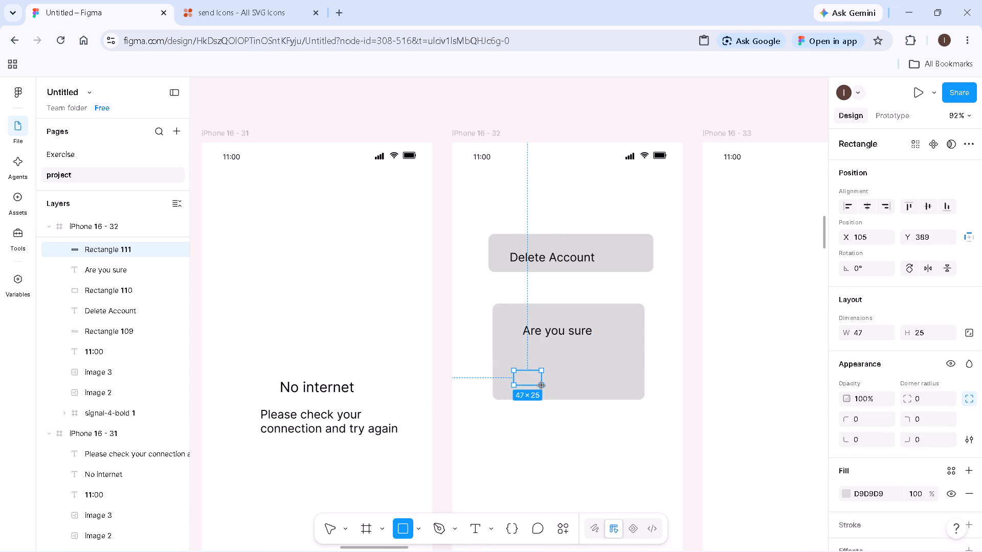
{"action": "left_click_drag", "start_coordinate": [542, 385], "coordinate": [546, 386]}
{"action": "left_click", "coordinate": [843, 491]}
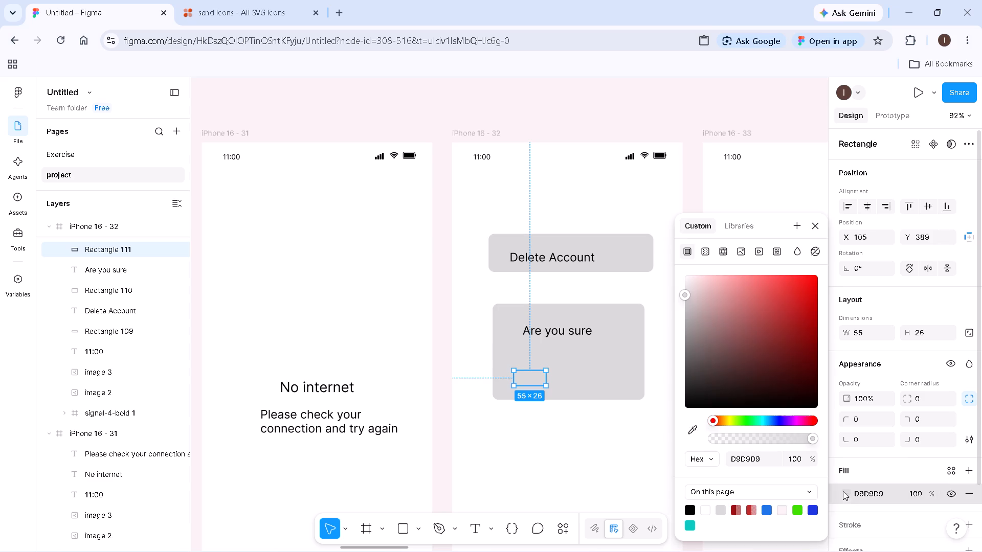
{"action": "left_click", "coordinate": [706, 510]}
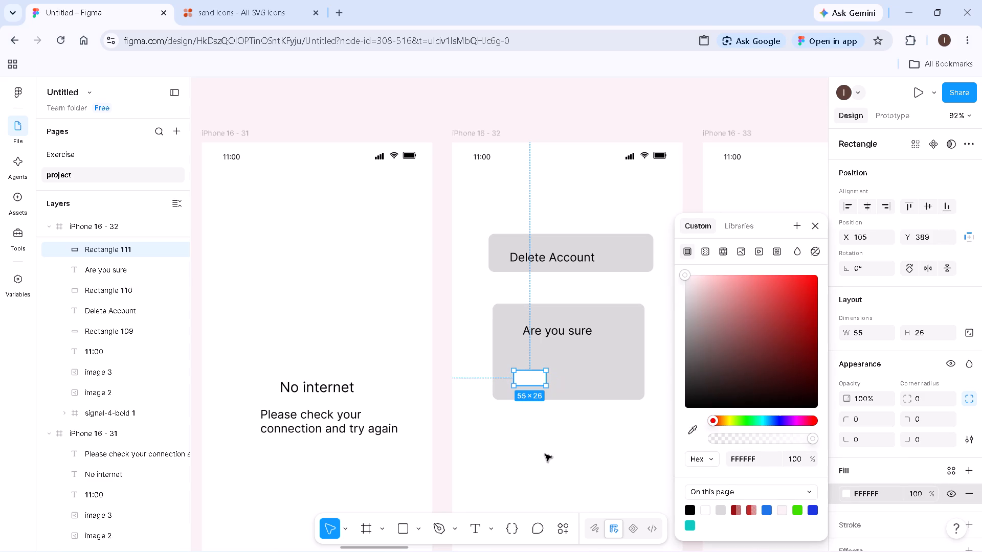
Add the label "Yes" centred on the small white rectangle, at about X 116, Y 390.
{"action": "left_click", "coordinate": [476, 528]}
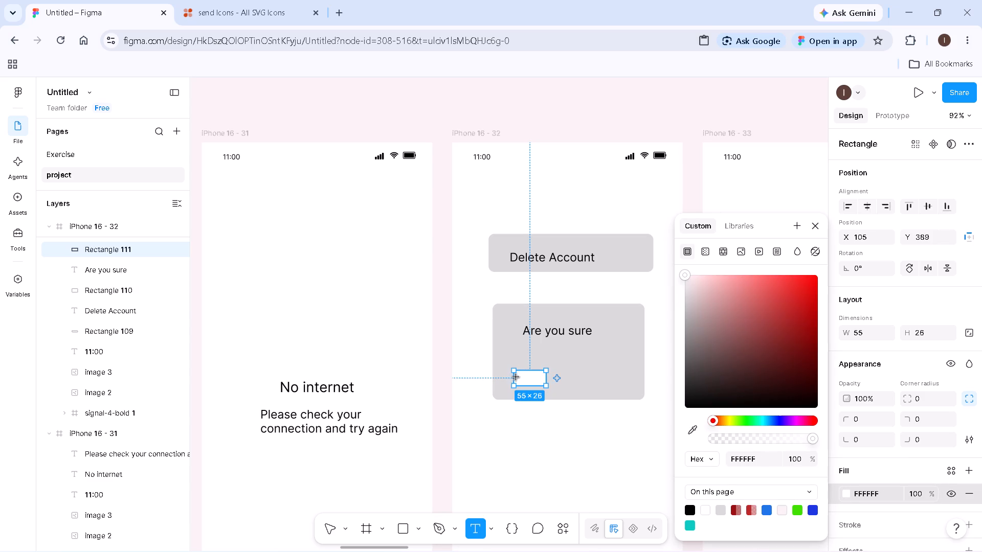
{"action": "left_click", "coordinate": [521, 378]}
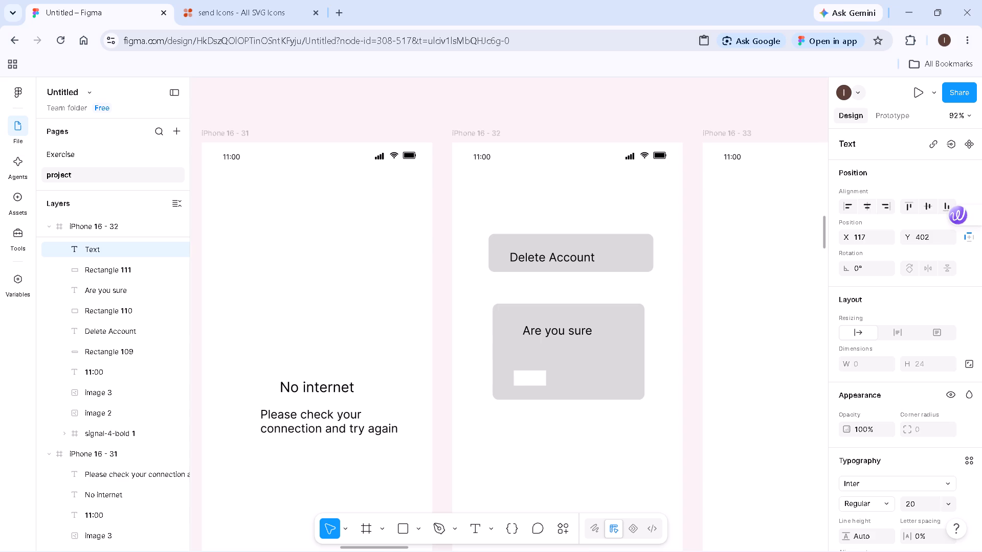
{"action": "key", "text": "shift+y"}
{"action": "type", "text": "es"}
{"action": "scroll", "coordinate": [616, 432], "scroll_direction": "up", "scroll_amount": 8, "text": "ctrl"}
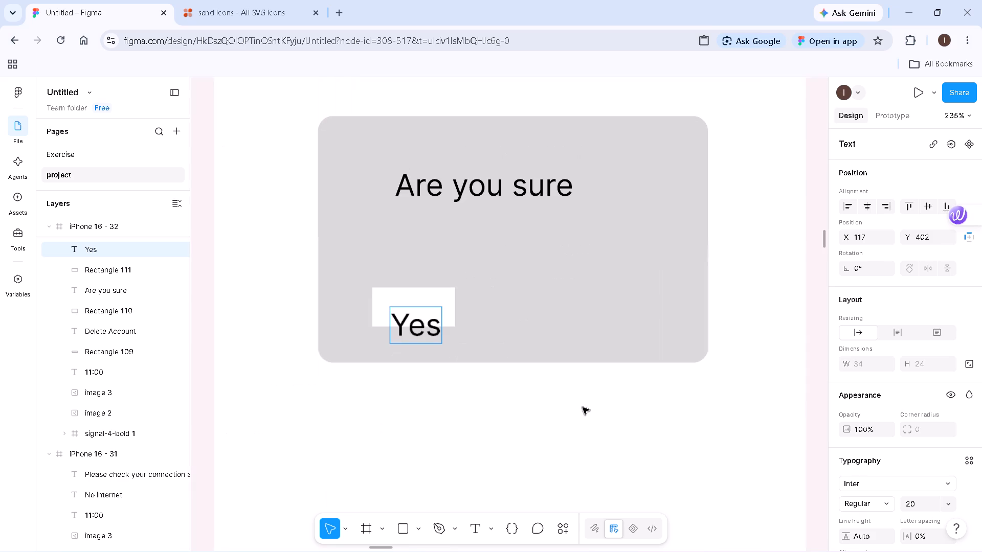
{"action": "double_click", "coordinate": [429, 417], "text": "ctrl"}
{"action": "left_click_drag", "start_coordinate": [426, 330], "coordinate": [424, 311]}
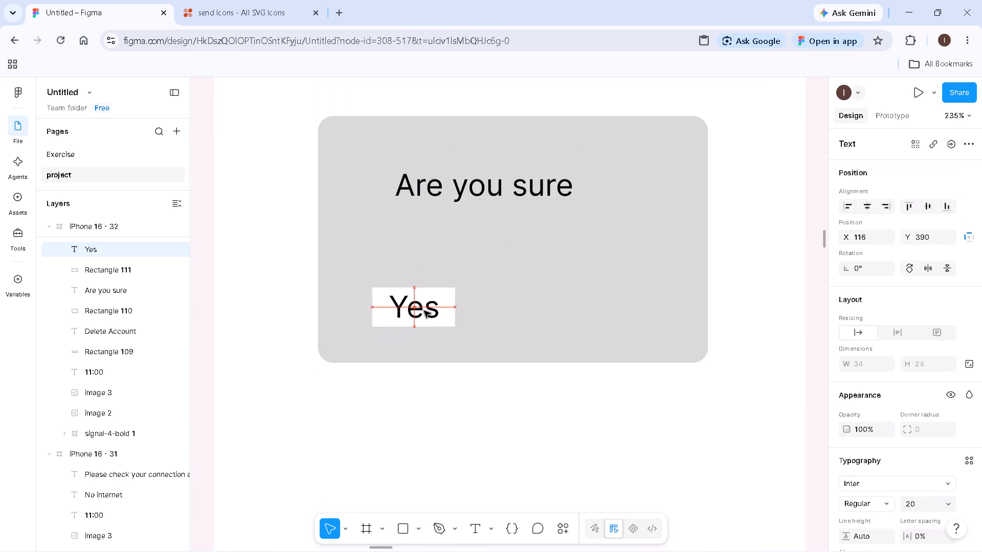
{"action": "left_click_drag", "start_coordinate": [424, 311], "coordinate": [422, 307]}
{"action": "left_click", "coordinate": [422, 307]}
{"action": "left_click", "coordinate": [454, 398]}
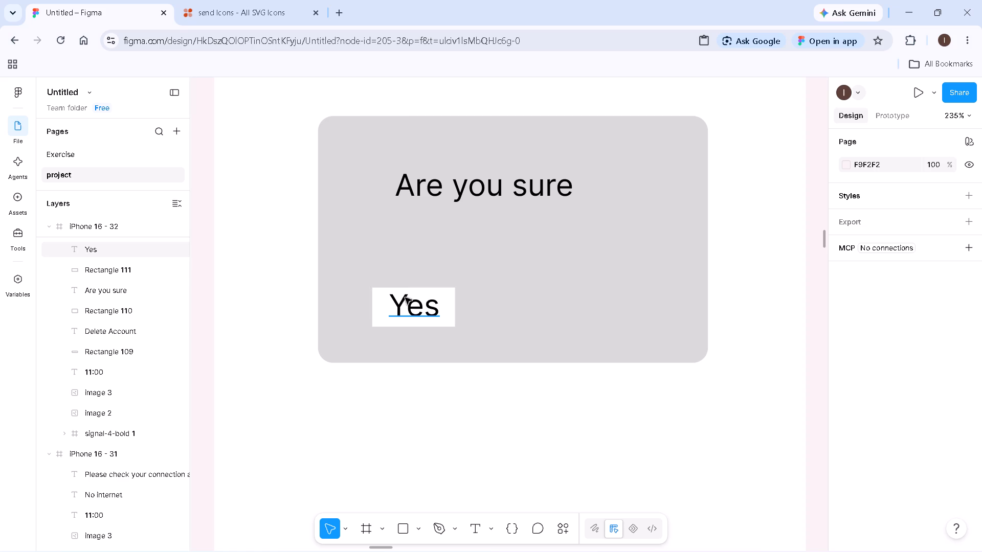
Duplicate the white rectangle behind "Yes" and place the copy level with it at about X 217, Y 388.
{"action": "left_click", "coordinate": [375, 293]}
{"action": "right_click", "coordinate": [375, 293]}
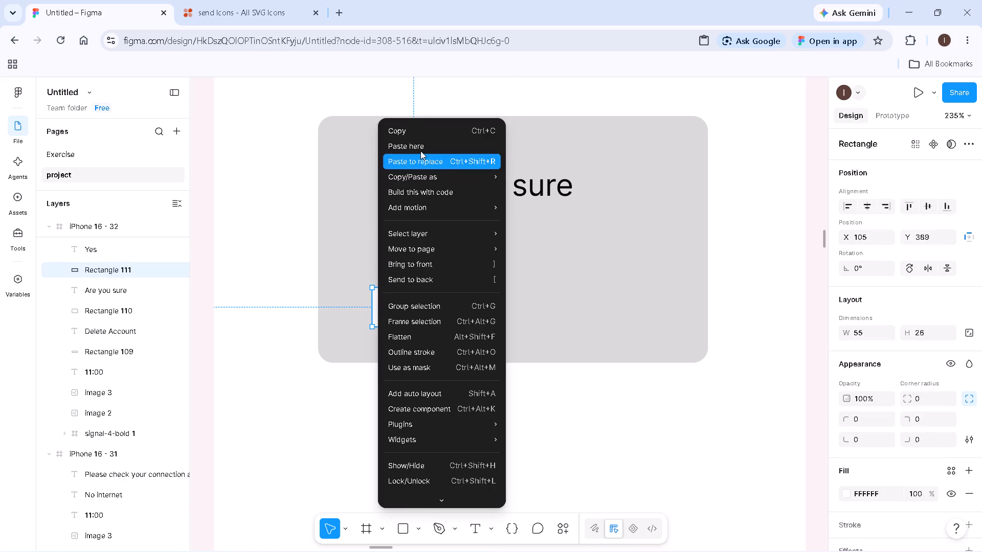
{"action": "left_click", "coordinate": [432, 129]}
{"action": "left_click", "coordinate": [526, 304]}
{"action": "right_click", "coordinate": [526, 304]}
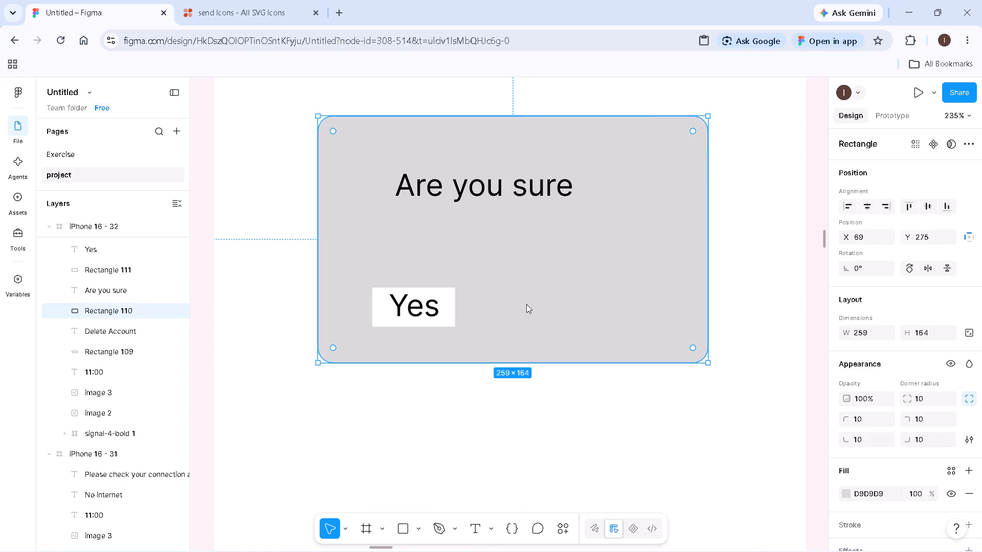
{"action": "left_click", "coordinate": [555, 144]}
{"action": "left_click_drag", "start_coordinate": [571, 335], "coordinate": [578, 312]}
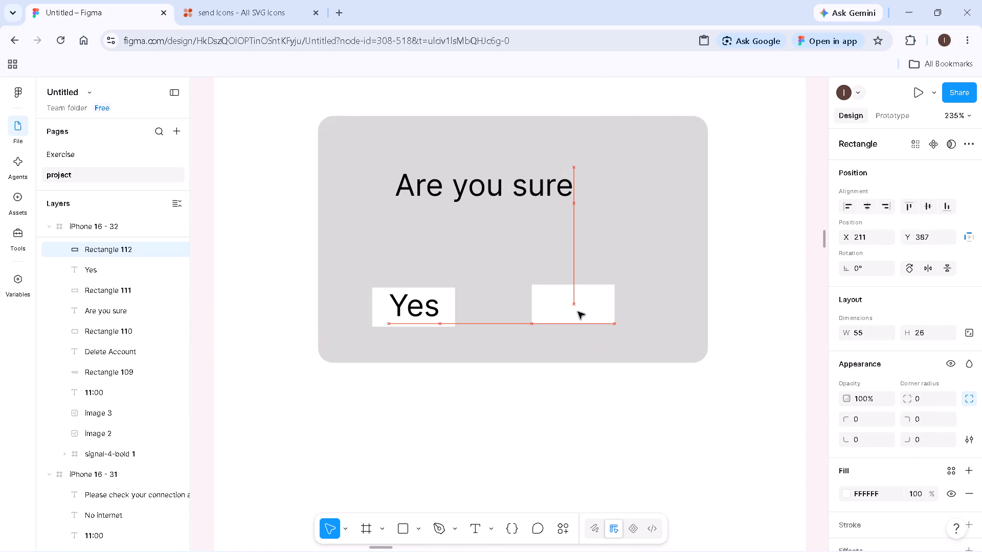
{"action": "left_click_drag", "start_coordinate": [578, 312], "coordinate": [587, 316]}
{"action": "left_click", "coordinate": [564, 421]}
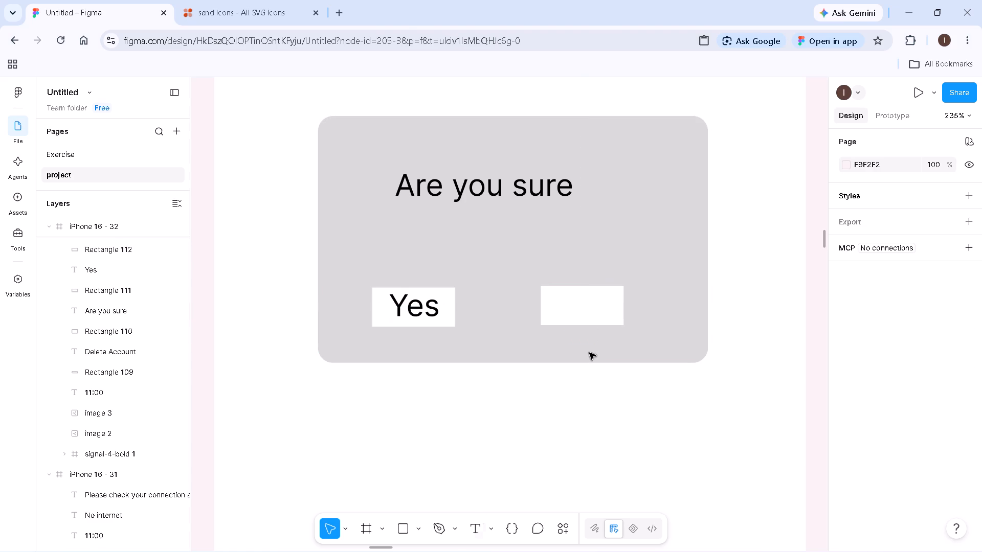
Add the label "No" on the second white rectangle, at about X 225, Y 390.
{"action": "left_click", "coordinate": [582, 314]}
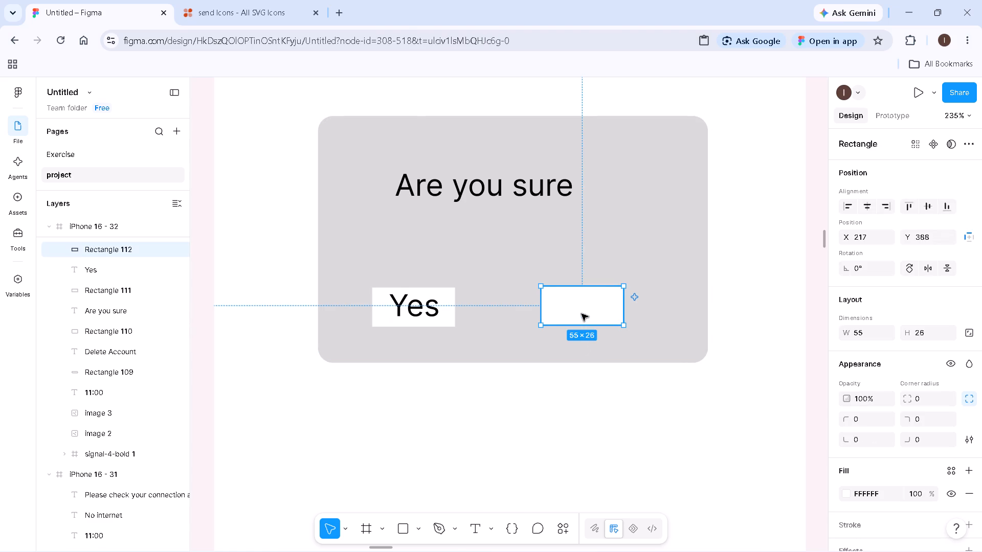
{"action": "key", "text": "t"}
{"action": "left_click", "coordinate": [555, 296]}
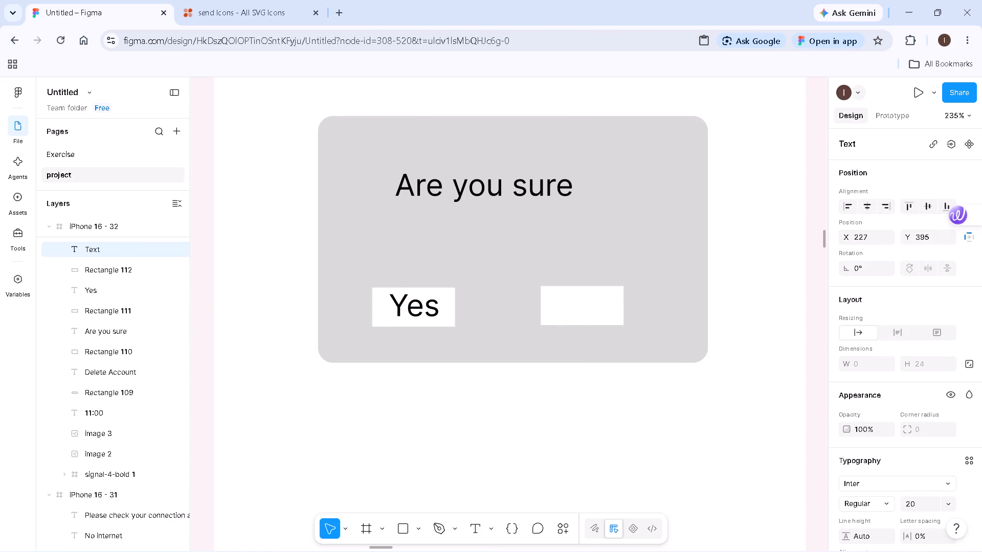
{"action": "type", "text": "No"}
{"action": "double_click", "coordinate": [626, 417]}
{"action": "left_click_drag", "start_coordinate": [568, 314], "coordinate": [569, 306]}
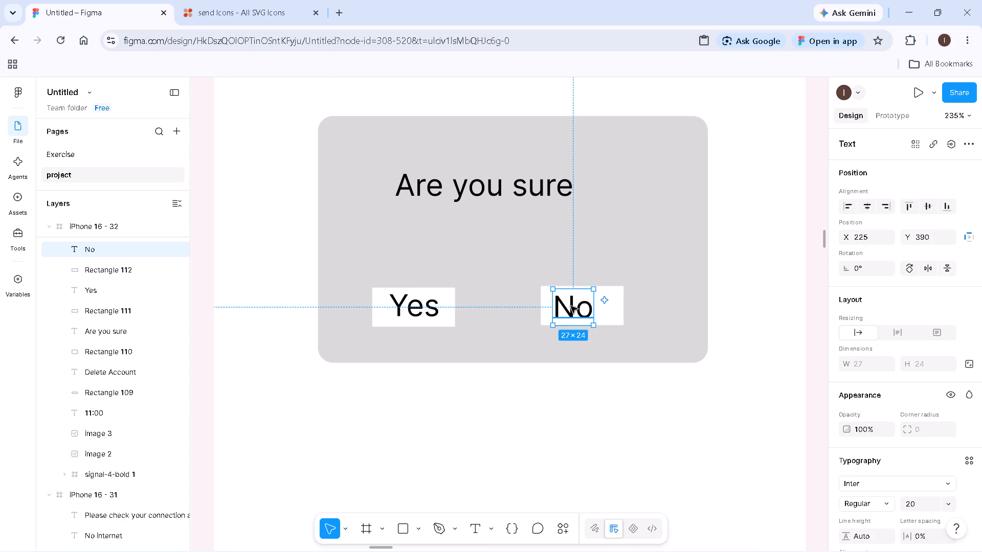
{"action": "left_click", "coordinate": [489, 395]}
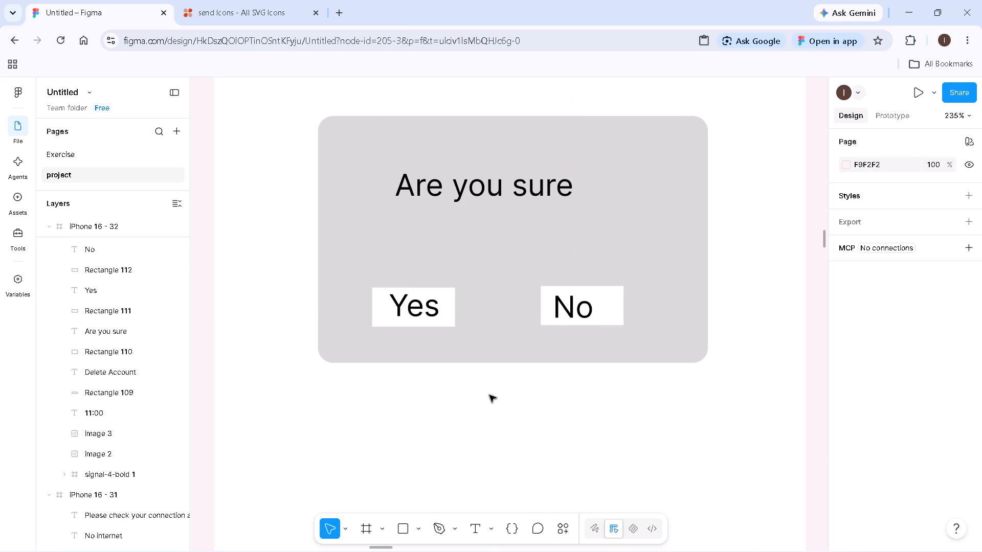
Move the grey rectangle behind "Delete Account" to about X 47, Y 163 so it sits better around the label.
{"action": "scroll", "coordinate": [489, 395], "scroll_direction": "down", "scroll_amount": 11, "text": "ctrl"}
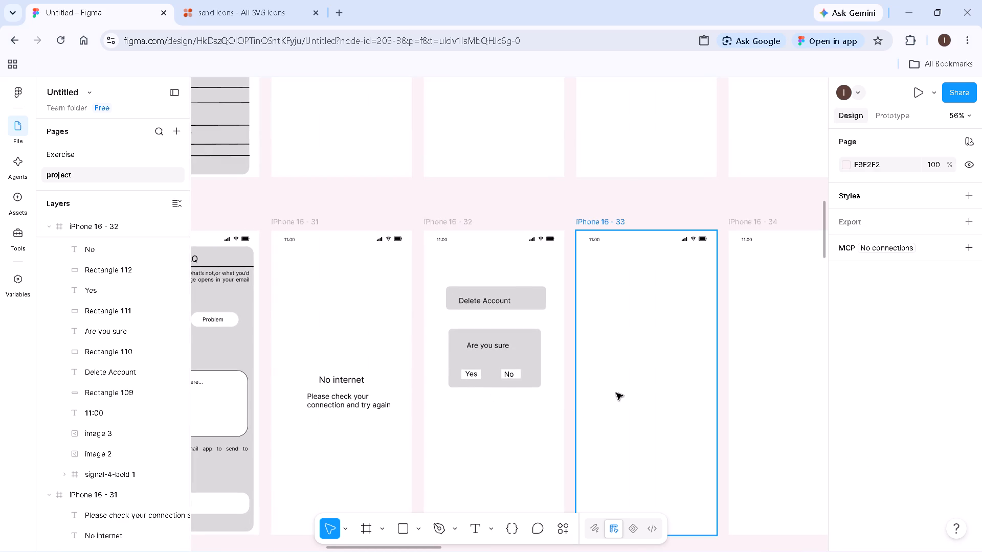
{"action": "left_click_drag", "start_coordinate": [542, 293], "coordinate": [541, 293], "text": "ctrl"}
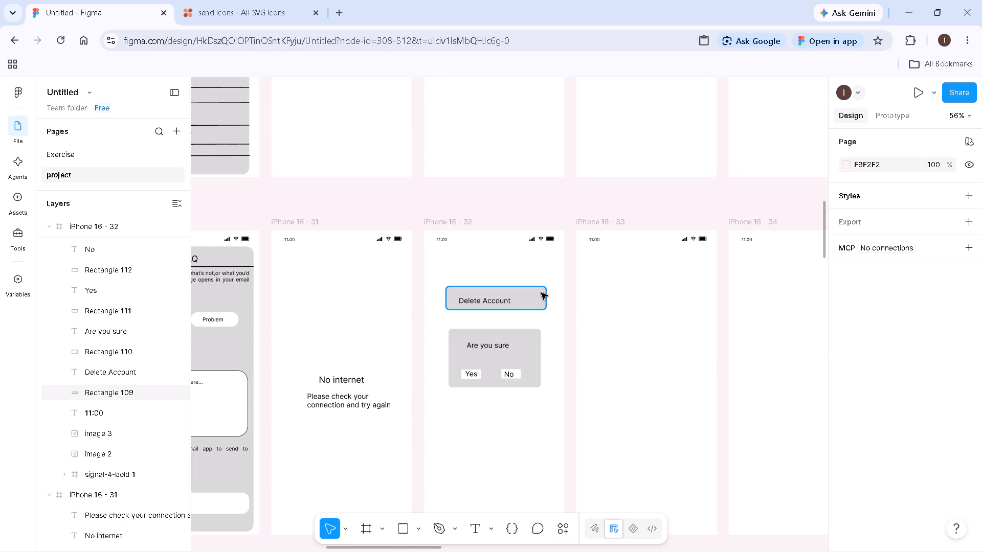
{"action": "left_click_drag", "start_coordinate": [541, 293], "coordinate": [529, 294], "text": "ctrl"}
{"action": "left_click", "coordinate": [548, 319]}
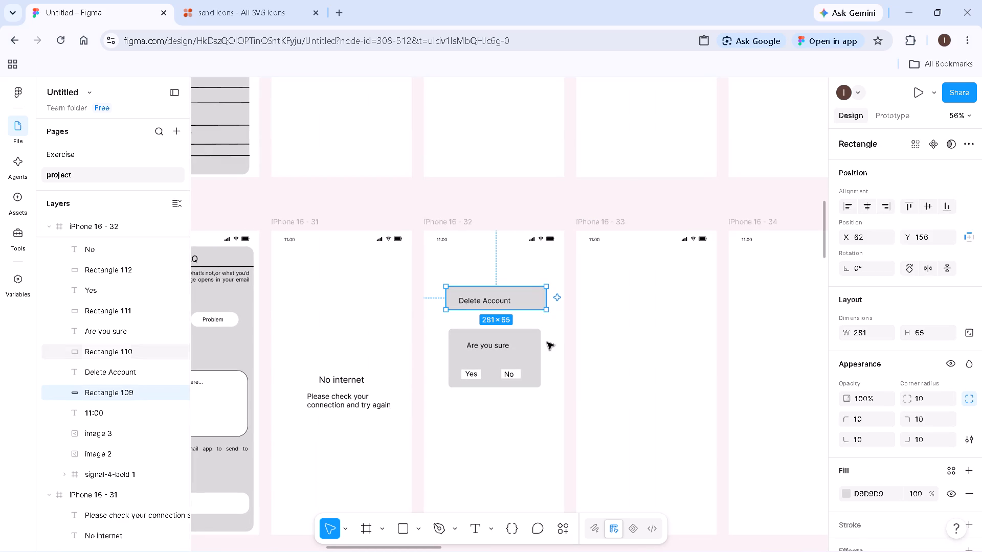
{"action": "left_click", "coordinate": [549, 330]}
{"action": "left_click_drag", "start_coordinate": [536, 301], "coordinate": [528, 302]}
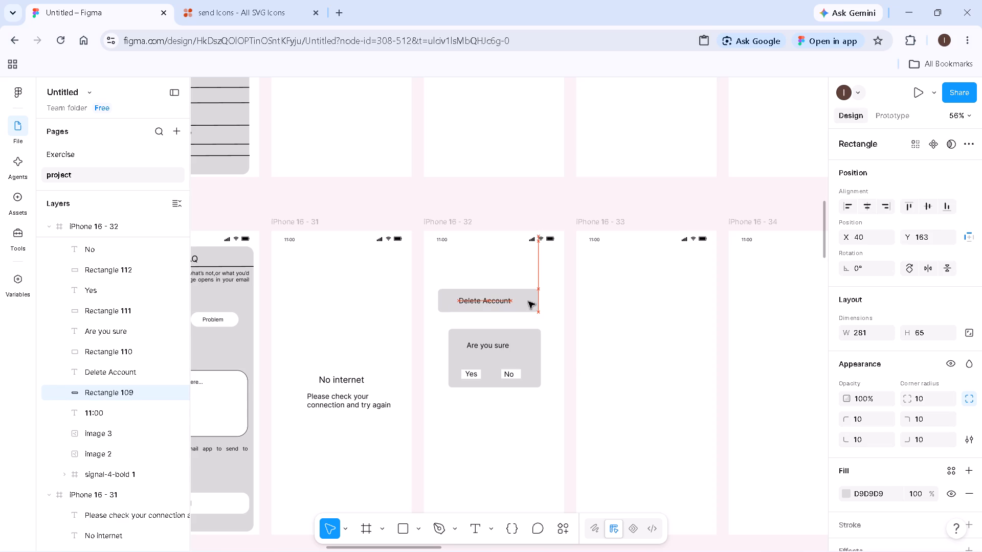
{"action": "left_click_drag", "start_coordinate": [528, 302], "coordinate": [531, 302]}
Copy the grey rectangle behind "Delete Account" into the iPhone 16 - 33 frame at X 47, Y 163.
{"action": "left_click", "coordinate": [531, 302]}
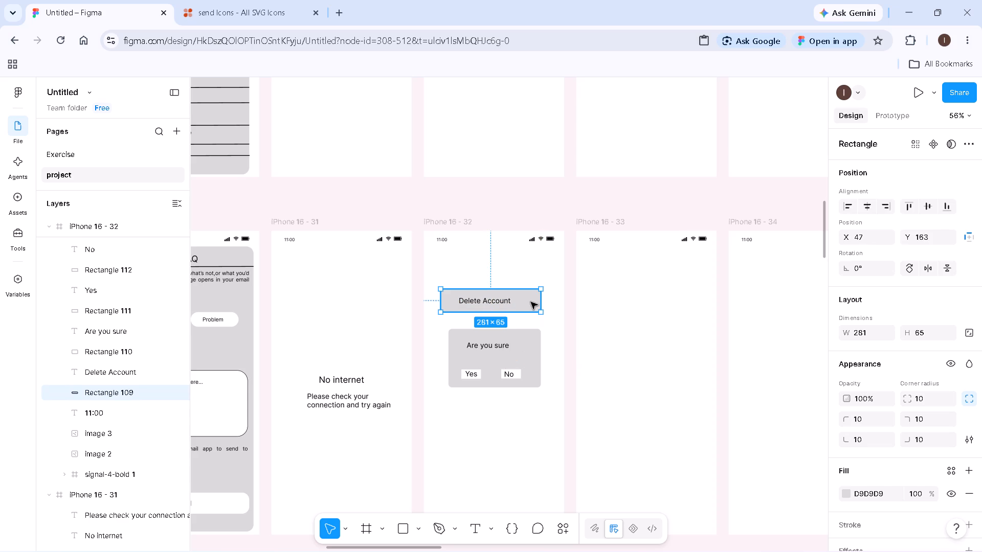
{"action": "right_click", "coordinate": [531, 302]}
{"action": "left_click", "coordinate": [594, 126]}
{"action": "left_click", "coordinate": [632, 300]}
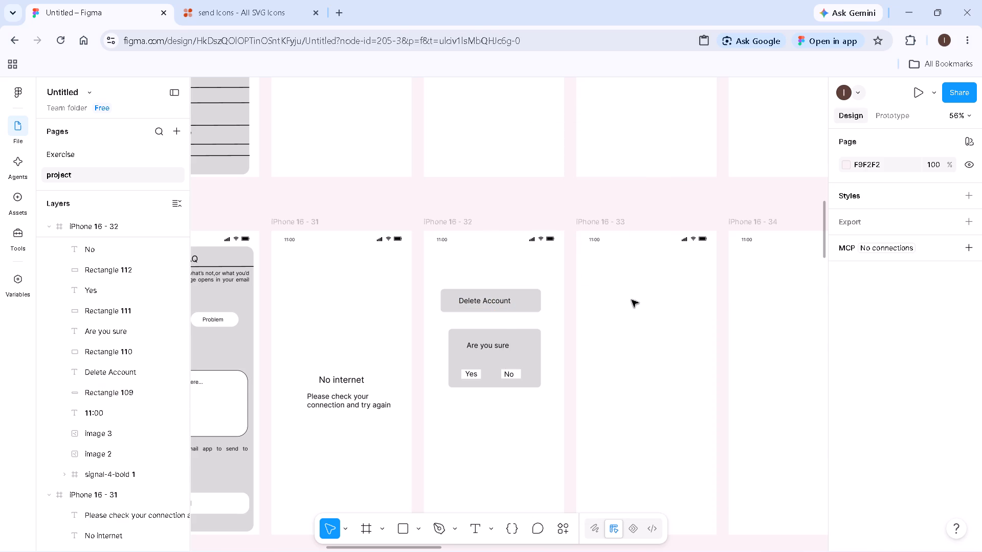
{"action": "left_click", "coordinate": [604, 218]}
{"action": "key", "text": "ctrl+v"}
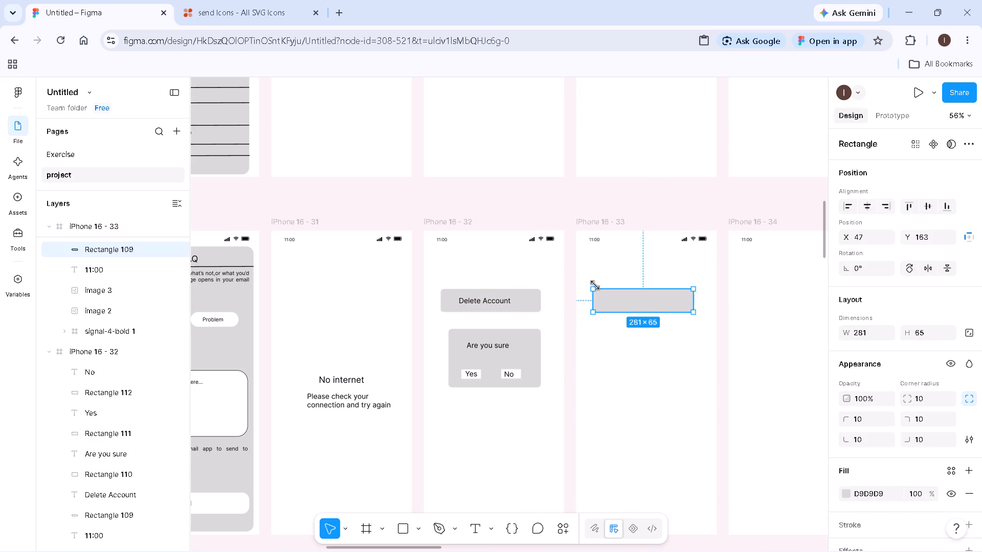
Copy the "Are you sure" box with its Yes and No options from iPhone 16 - 32 into iPhone 16 - 33 at the same position.
{"action": "left_click", "coordinate": [527, 340]}
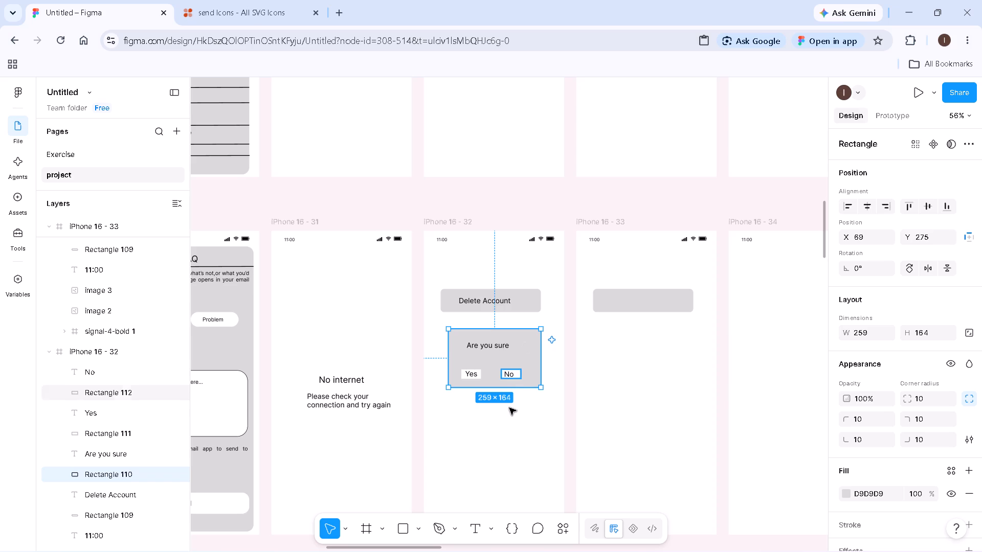
{"action": "left_click", "coordinate": [446, 321]}
{"action": "key", "text": "v"}
{"action": "left_click_drag", "start_coordinate": [438, 317], "coordinate": [465, 353]}
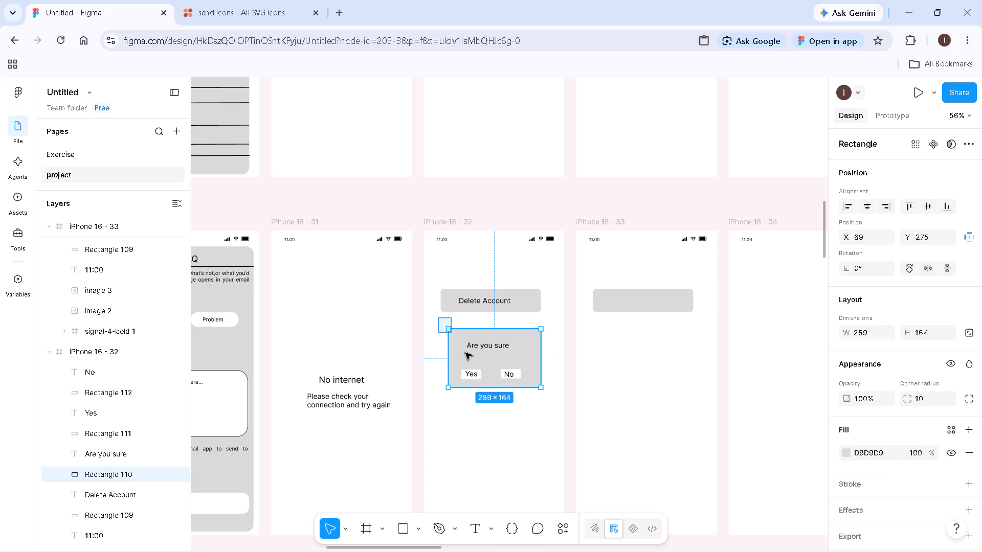
{"action": "left_click_drag", "start_coordinate": [465, 353], "coordinate": [546, 405]}
{"action": "right_click", "coordinate": [514, 354]}
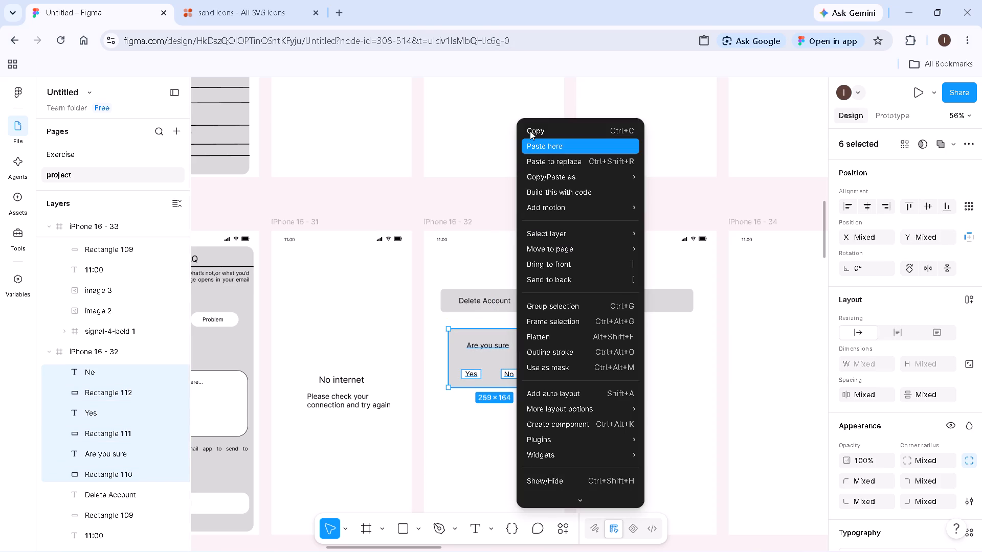
{"action": "left_click", "coordinate": [532, 125]}
{"action": "double_click", "coordinate": [590, 221]}
{"action": "key", "text": "ctrl+v"}
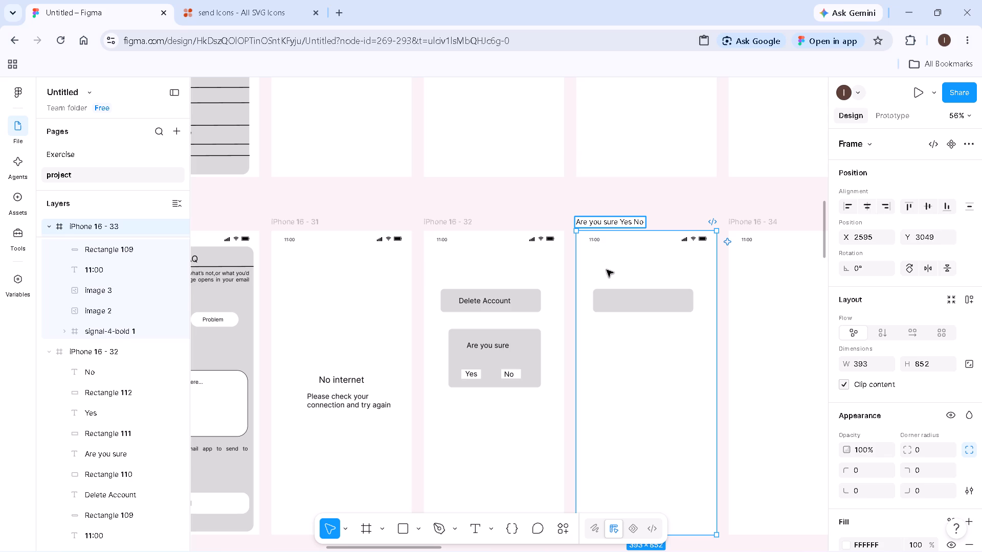
{"action": "key", "text": "ctrl+z"}
{"action": "left_click", "coordinate": [608, 264]}
{"action": "left_click", "coordinate": [602, 226]}
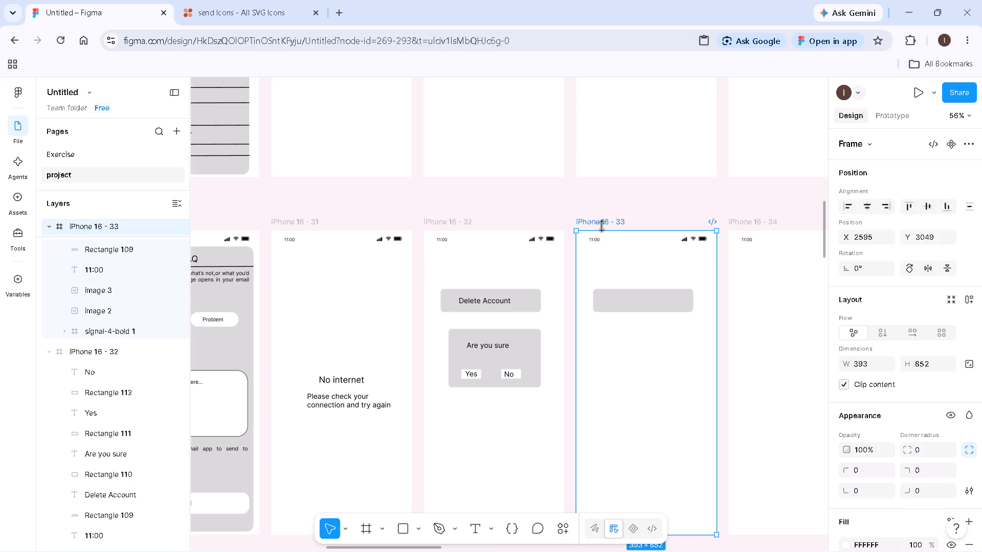
{"action": "key", "text": "ctrl+v"}
{"action": "left_click", "coordinate": [644, 440]}
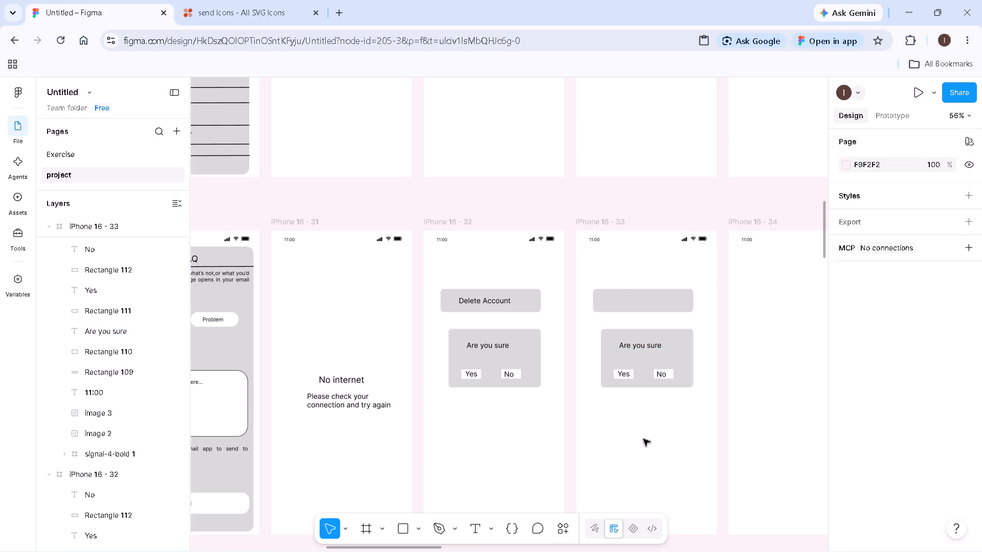
Add the text label "Log out" on the empty grey rectangle in iPhone 16 - 33, at about X 97, Y 209.
{"action": "left_click", "coordinate": [635, 308]}
{"action": "left_click", "coordinate": [635, 308]}
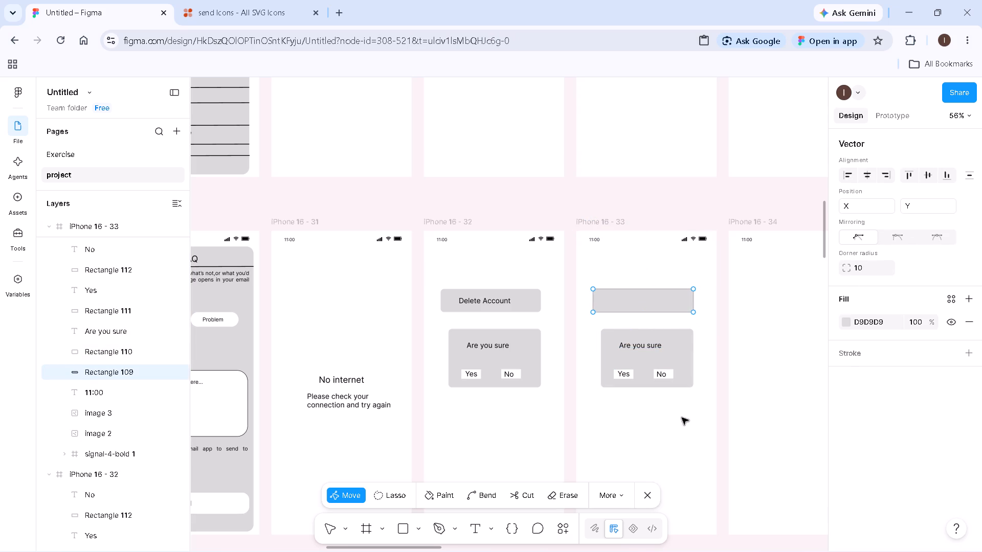
{"action": "left_click", "coordinate": [648, 494]}
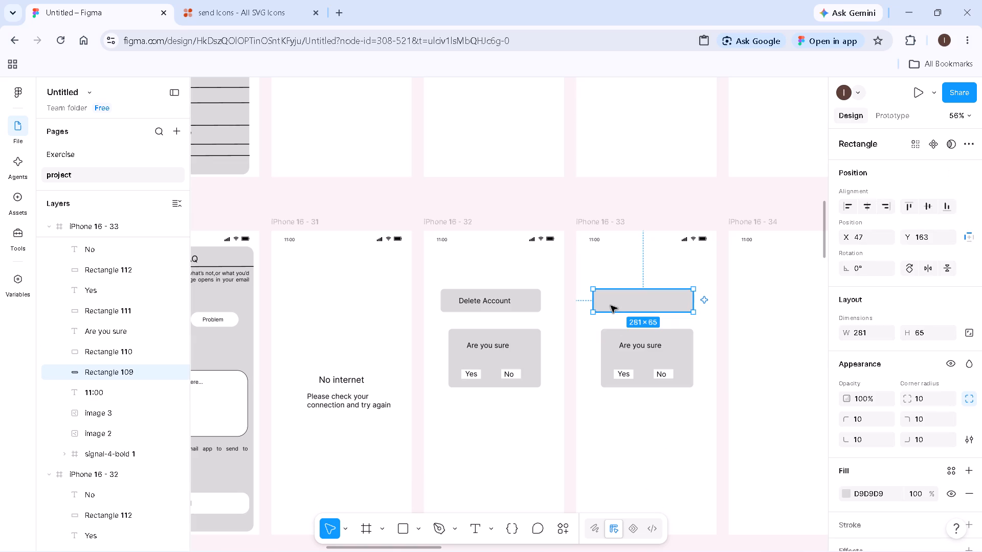
{"action": "key", "text": "t"}
{"action": "left_click", "coordinate": [611, 306]}
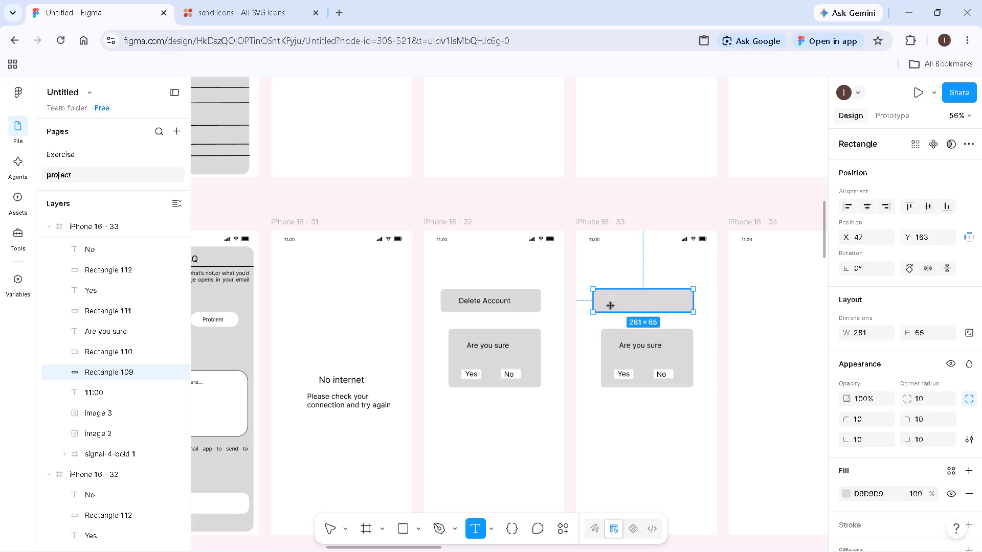
{"action": "key", "text": "shift+l"}
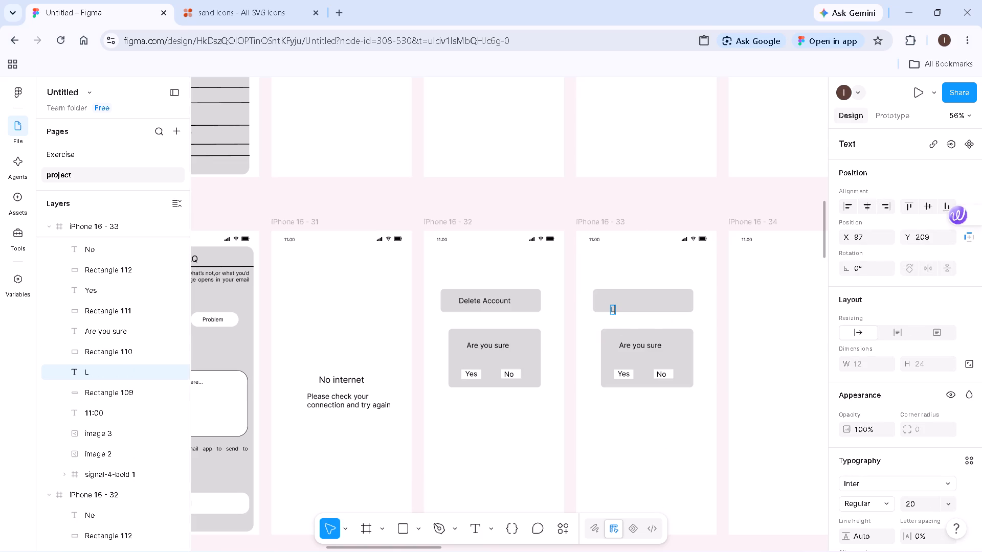
{"action": "key", "text": "o"}
{"action": "type", "text": "g out"}
{"action": "double_click", "coordinate": [641, 433]}
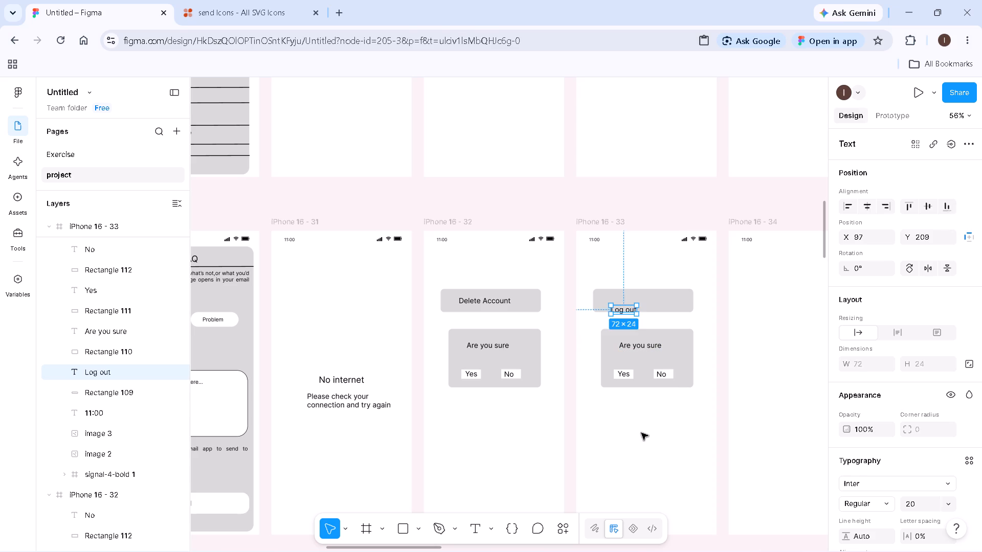
Move the "Log out" label to the middle of its grey rectangle, level with the "Delete Account" label.
{"action": "left_click_drag", "start_coordinate": [623, 310], "coordinate": [632, 301]}
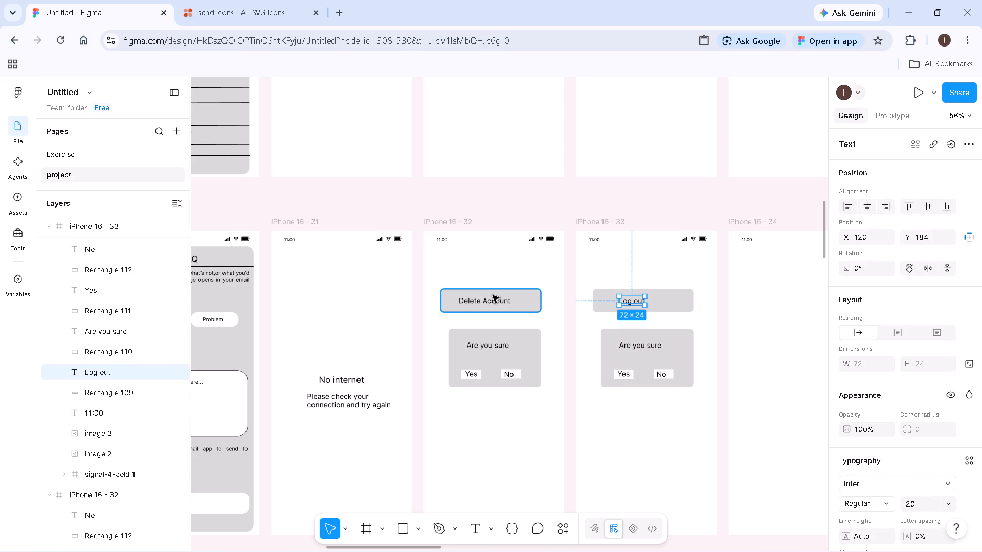
{"action": "left_click", "coordinate": [496, 298]}
{"action": "left_click", "coordinate": [634, 300]}
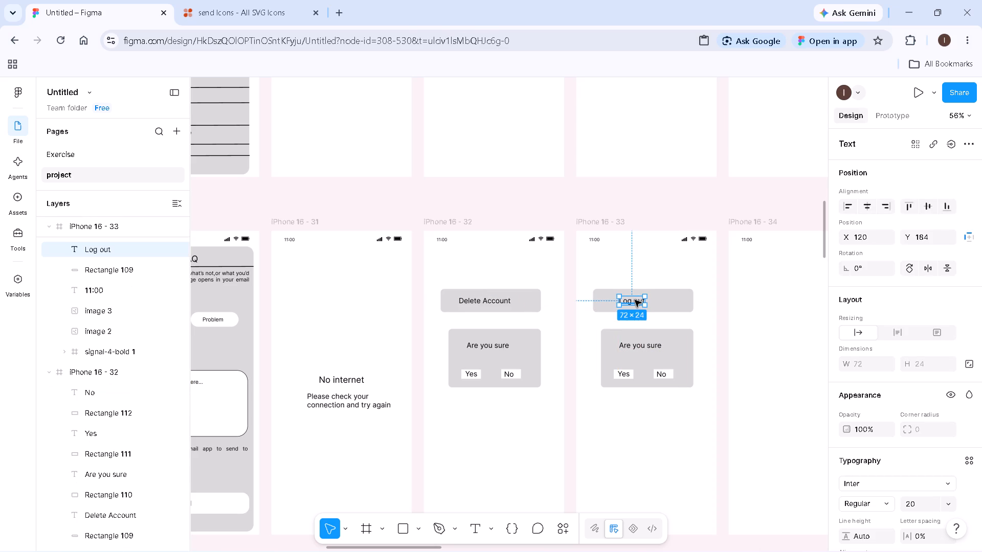
{"action": "left_click", "coordinate": [626, 449]}
{"action": "left_click_drag", "start_coordinate": [636, 305], "coordinate": [643, 306]}
{"action": "left_click", "coordinate": [643, 431]}
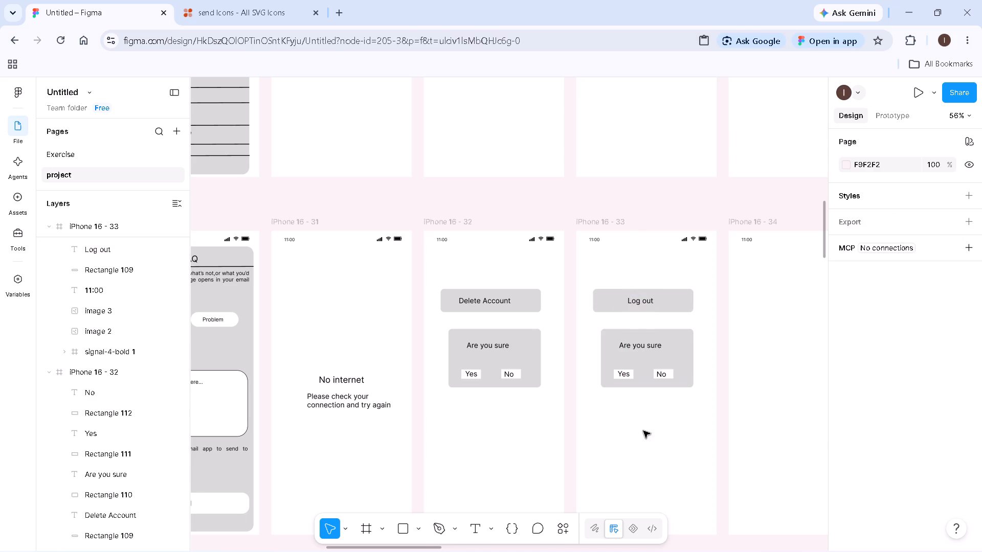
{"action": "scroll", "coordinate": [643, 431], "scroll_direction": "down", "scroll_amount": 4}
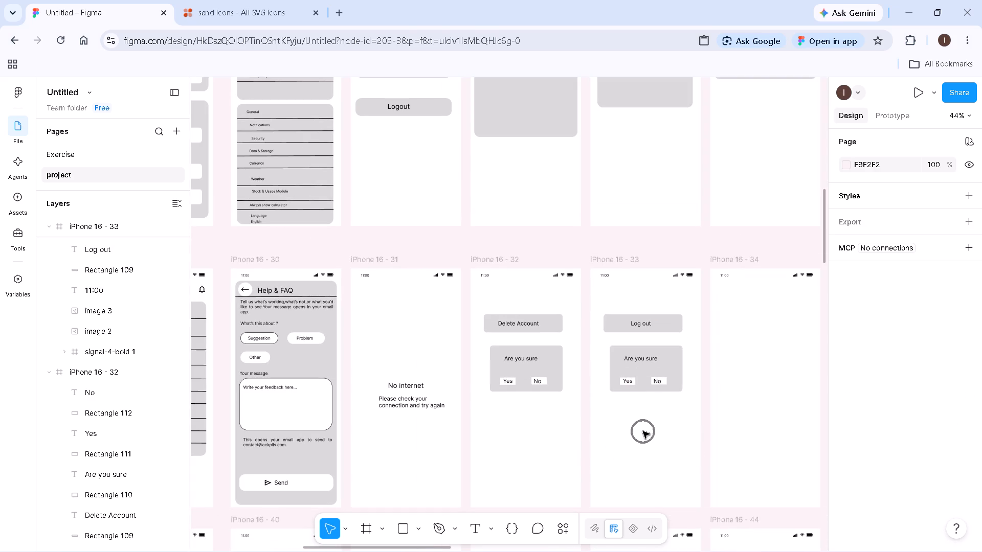
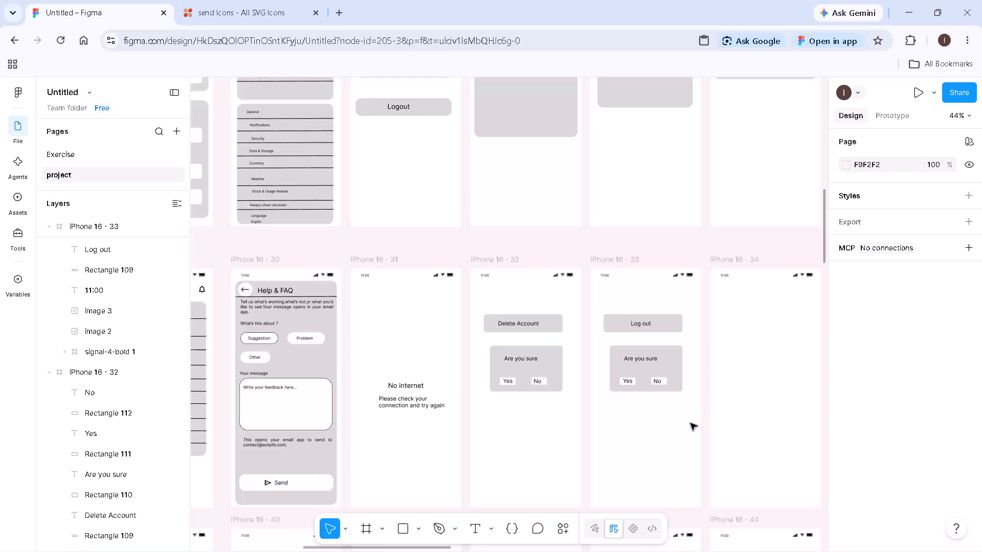
Draw a grey rectangle about 333 × 707 in the empty iPhone 16 - 34 frame, at about X 32, Y 95.
{"action": "scroll", "coordinate": [690, 423], "scroll_direction": "down", "scroll_amount": 6}
{"action": "scroll", "coordinate": [690, 423], "scroll_direction": "down", "scroll_amount": 6, "text": "ctrl"}
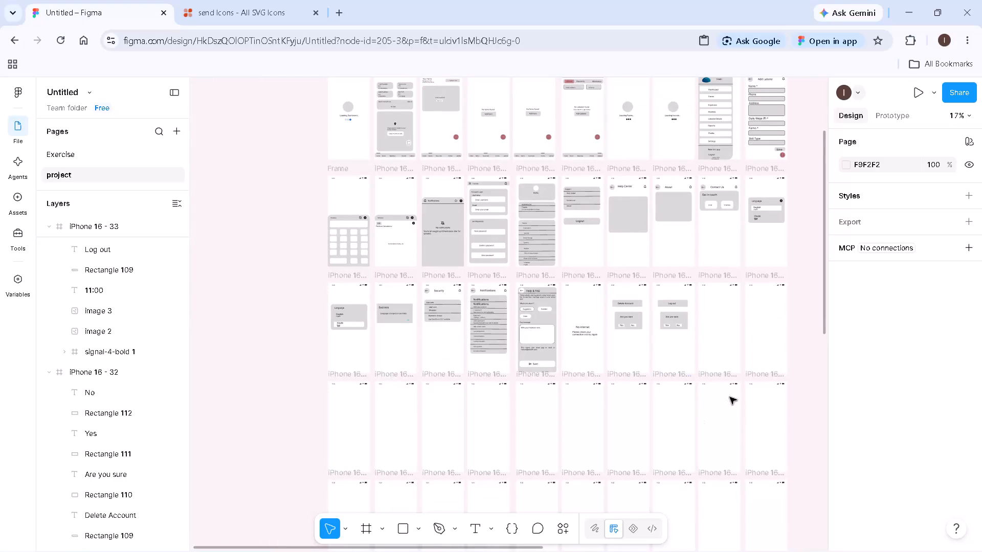
{"action": "key", "text": "h"}
{"action": "left_click_drag", "start_coordinate": [730, 397], "coordinate": [533, 405]}
{"action": "double_click", "coordinate": [533, 405]}
{"action": "scroll", "coordinate": [532, 405], "scroll_direction": "up", "scroll_amount": 4, "text": "ctrl"}
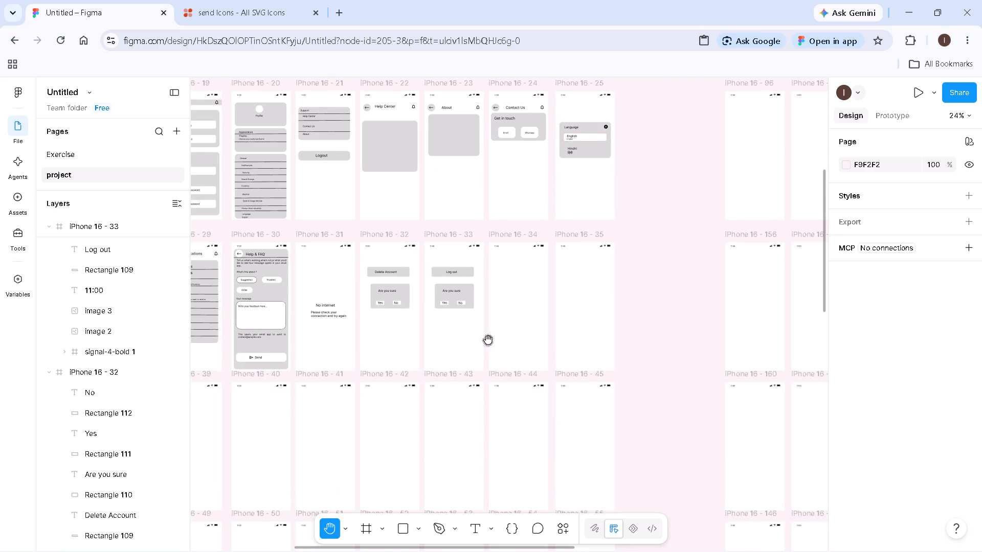
{"action": "scroll", "coordinate": [487, 339], "scroll_direction": "up", "scroll_amount": 4, "text": "ctrl"}
{"action": "left_click_drag", "start_coordinate": [557, 269], "coordinate": [520, 298], "text": "ctrl"}
{"action": "left_click", "coordinate": [520, 298], "text": "ctrl"}
{"action": "scroll", "coordinate": [517, 300], "scroll_direction": "up", "scroll_amount": 5, "text": "ctrl"}
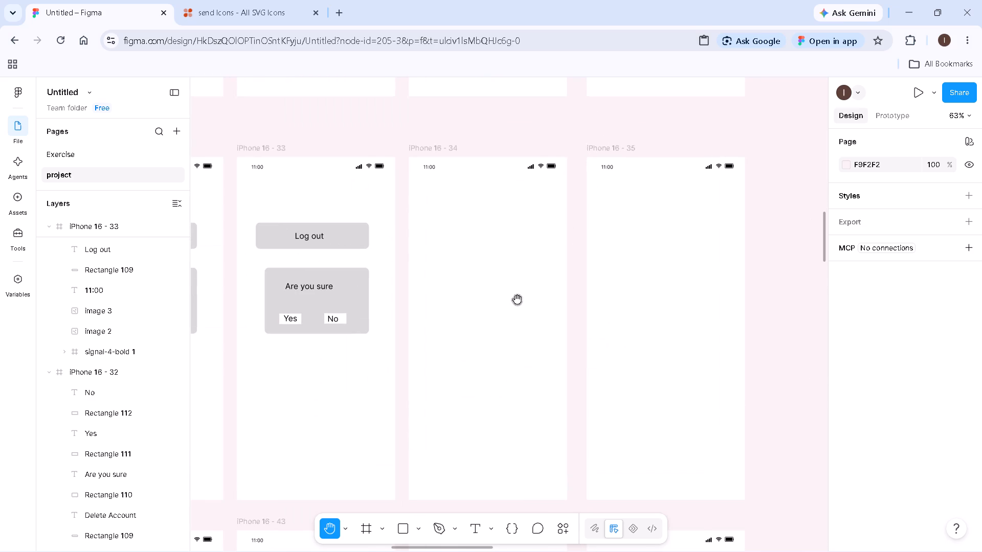
{"action": "left_click", "coordinate": [406, 525]}
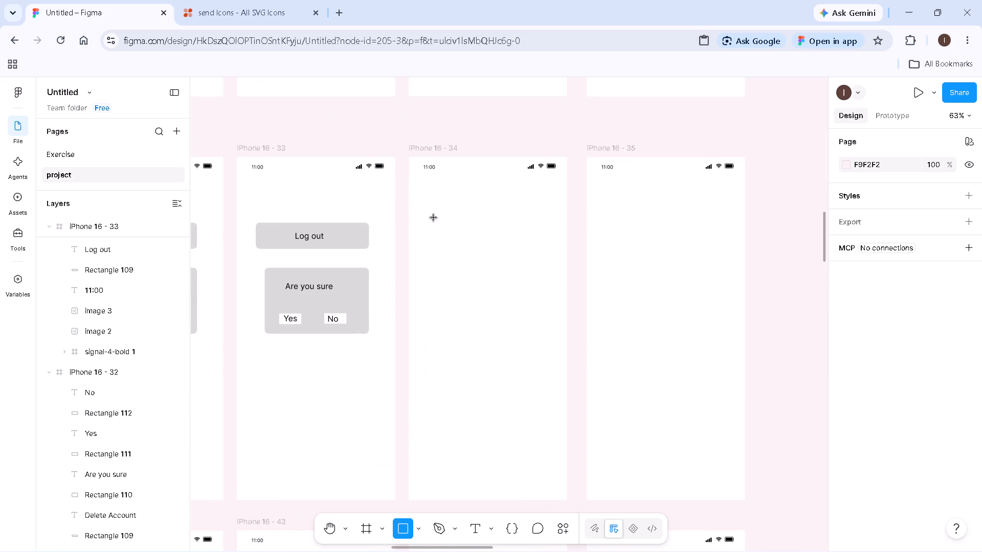
{"action": "left_click_drag", "start_coordinate": [421, 196], "coordinate": [548, 486]}
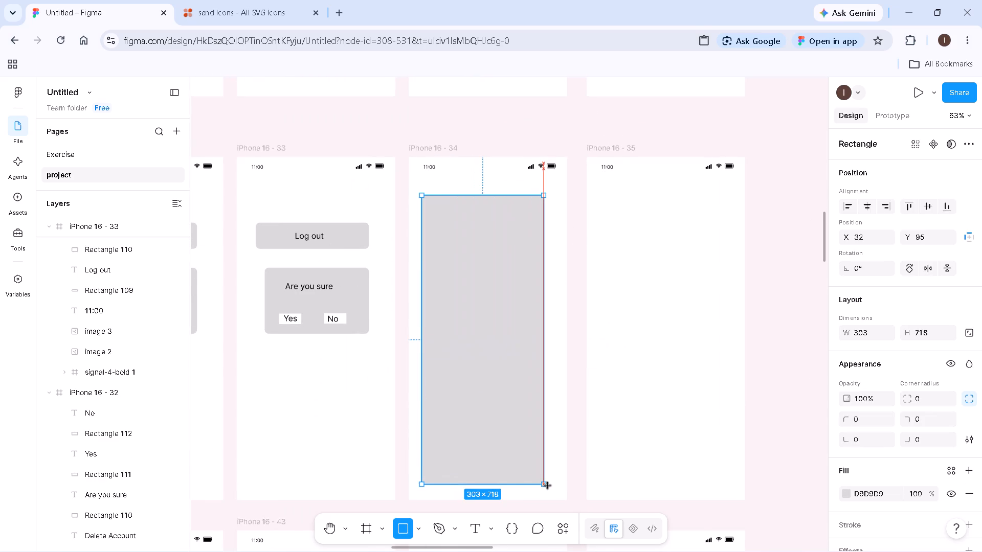
{"action": "left_click_drag", "start_coordinate": [548, 486], "coordinate": [557, 480]}
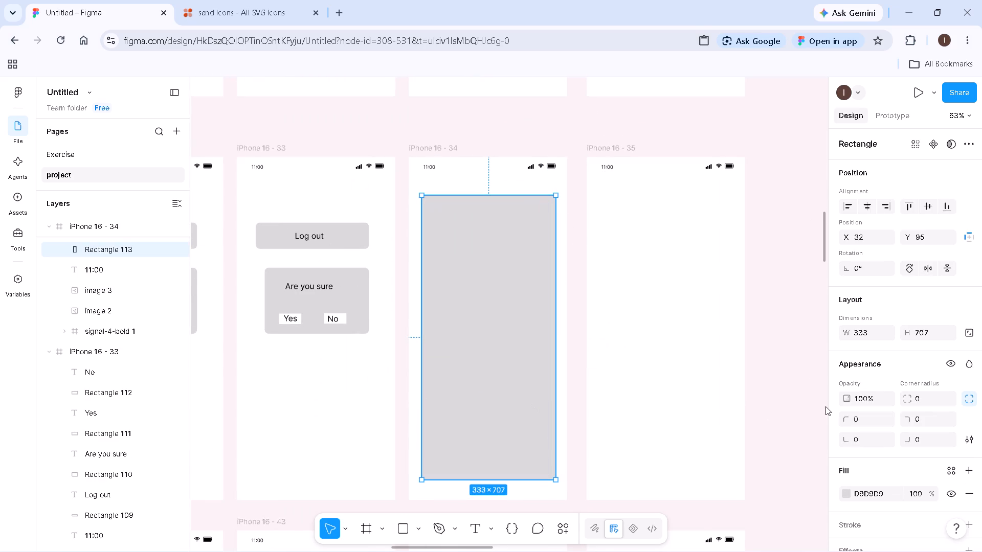
Set the corner radius of the large grey rectangle in iPhone 16 - 34 to 20.
{"action": "left_click", "coordinate": [929, 394]}
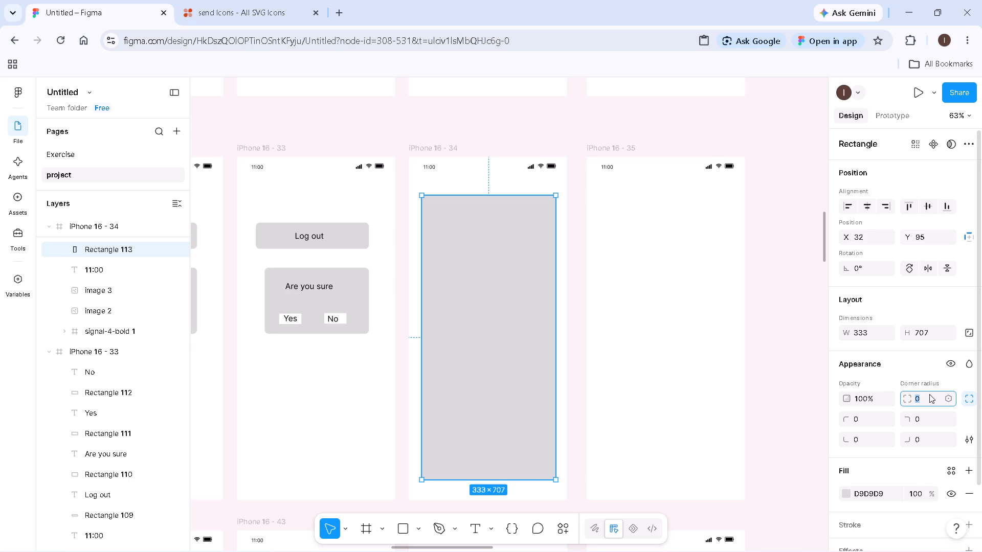
{"action": "type", "text": "20"}
{"action": "key", "text": "Return"}
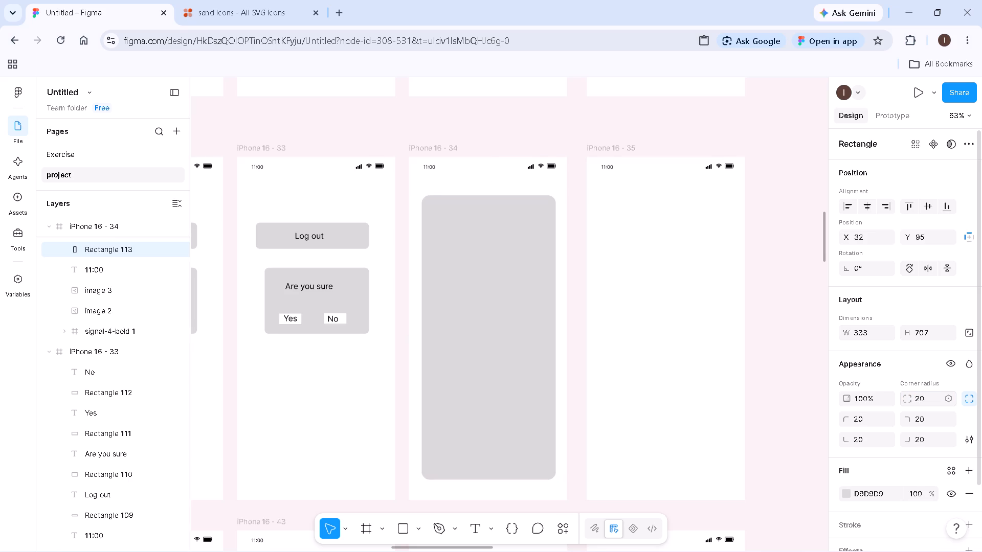
Add the text "Choose an account" in the upper part of the iPhone 16 - 34 rectangle, at about X 100, Y 205.
{"action": "left_click", "coordinate": [466, 524]}
{"action": "left_click", "coordinate": [449, 240]}
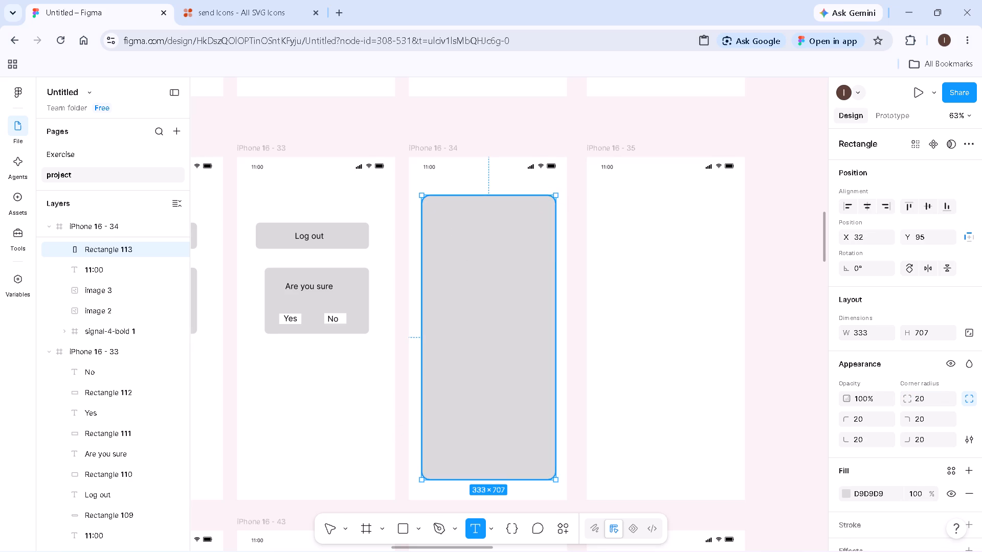
{"action": "type", "text": "Chood"}
{"action": "key", "text": "BackSpace"}
{"action": "type", "text": "se"}
{"action": "key", "text": "space"}
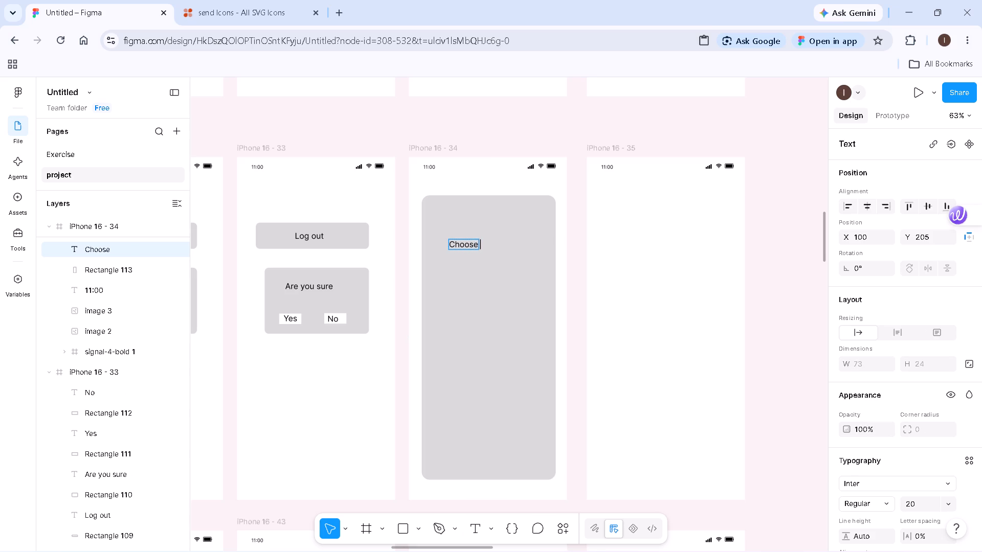
{"action": "type", "text": "an"}
{"action": "key", "text": "space"}
{"action": "type", "text": "acc"}
{"action": "type", "text": "ount"}
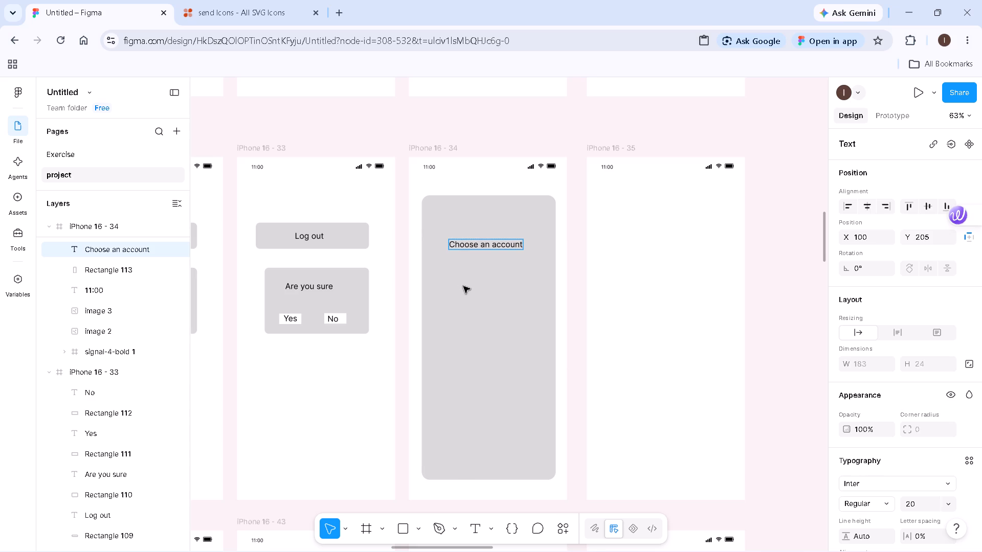
{"action": "left_click", "coordinate": [463, 286]}
{"action": "left_click", "coordinate": [463, 286]}
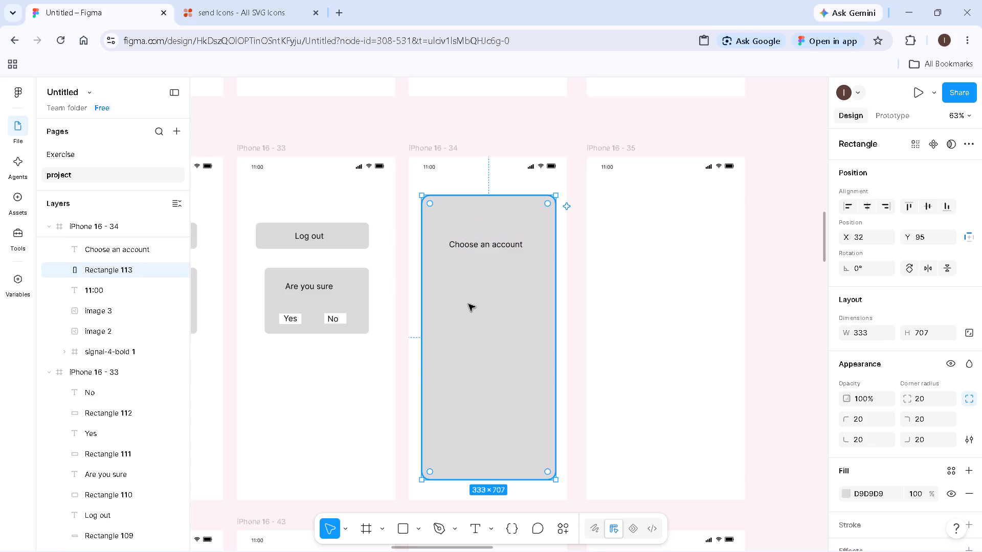
Add the text "to continue thr farm expense" directly beneath "Choose an account", at about X 66, Y 241.
{"action": "key", "text": "t"}
{"action": "left_click", "coordinate": [457, 261]}
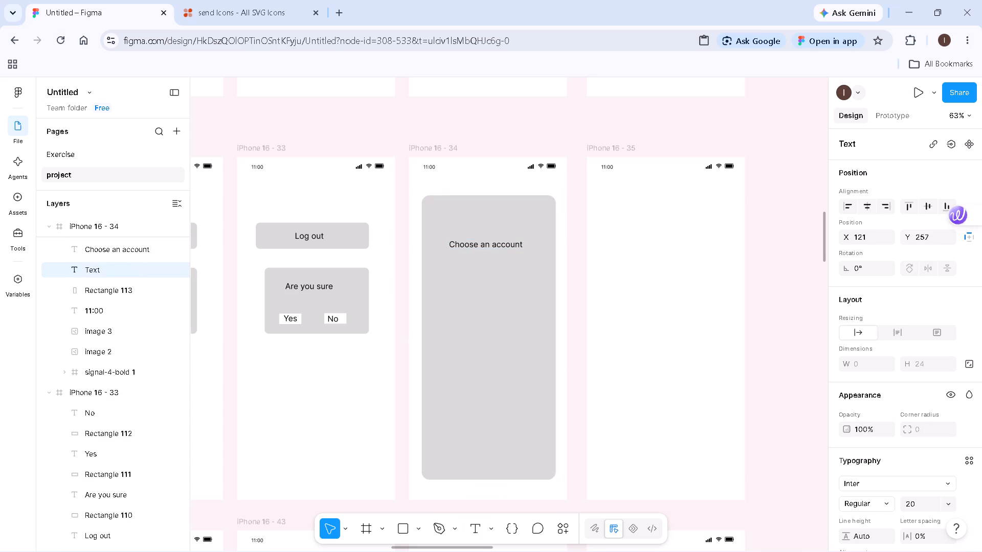
{"action": "type", "text": "to continue"}
{"action": "key", "text": "space"}
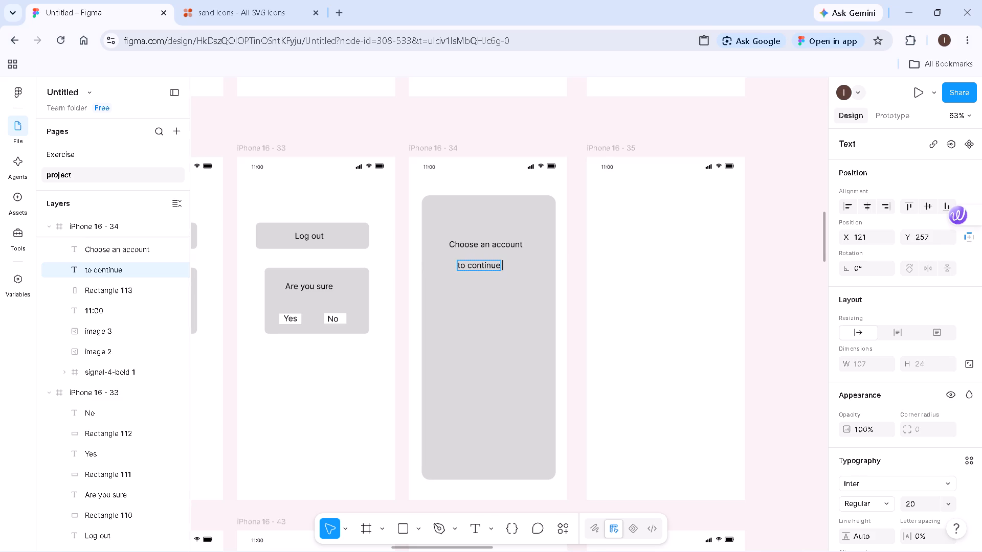
{"action": "type", "text": "thr far"}
{"action": "type", "text": "m expenses"}
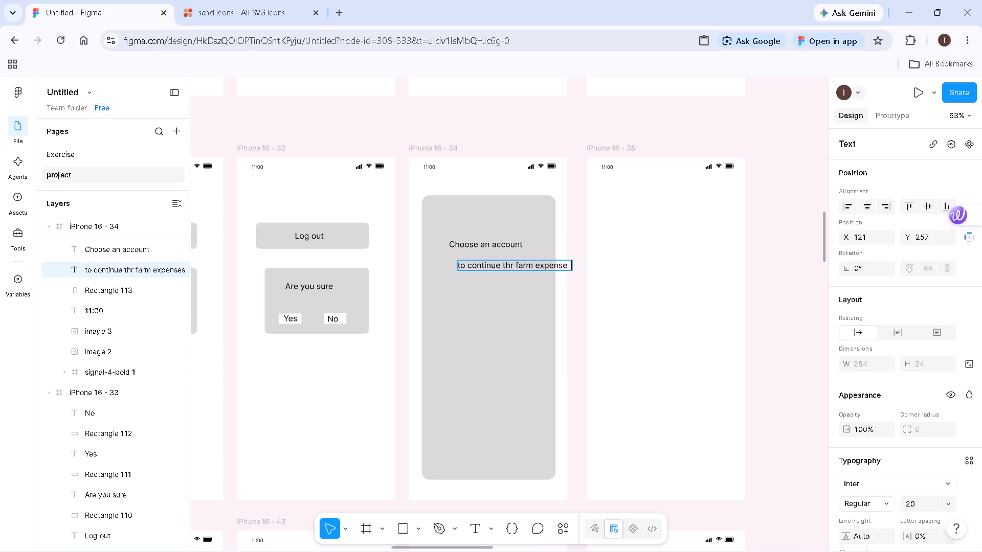
{"action": "key", "text": "BackSpace"}
{"action": "triple_click", "coordinate": [565, 304]}
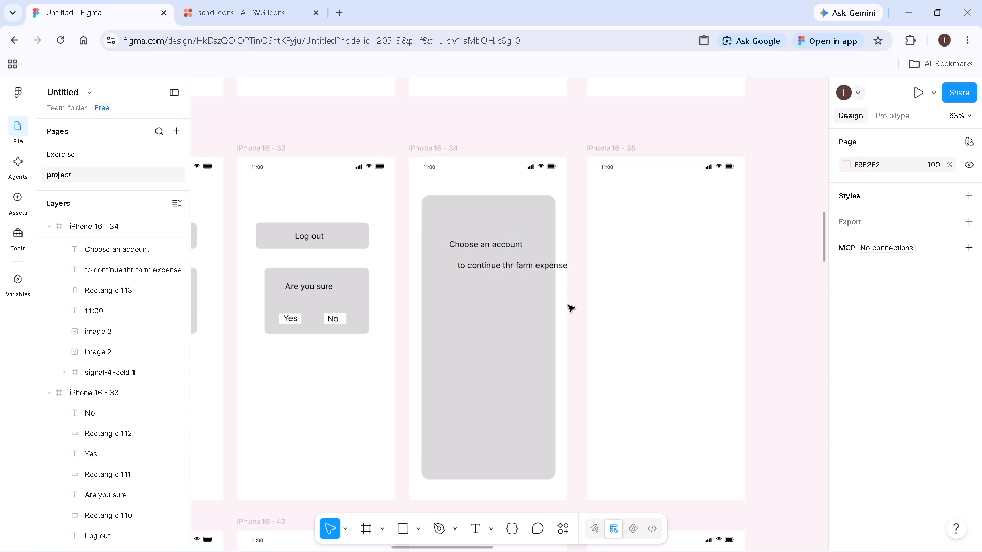
{"action": "left_click_drag", "start_coordinate": [524, 263], "coordinate": [500, 264]}
{"action": "left_click_drag", "start_coordinate": [500, 264], "coordinate": [502, 256]}
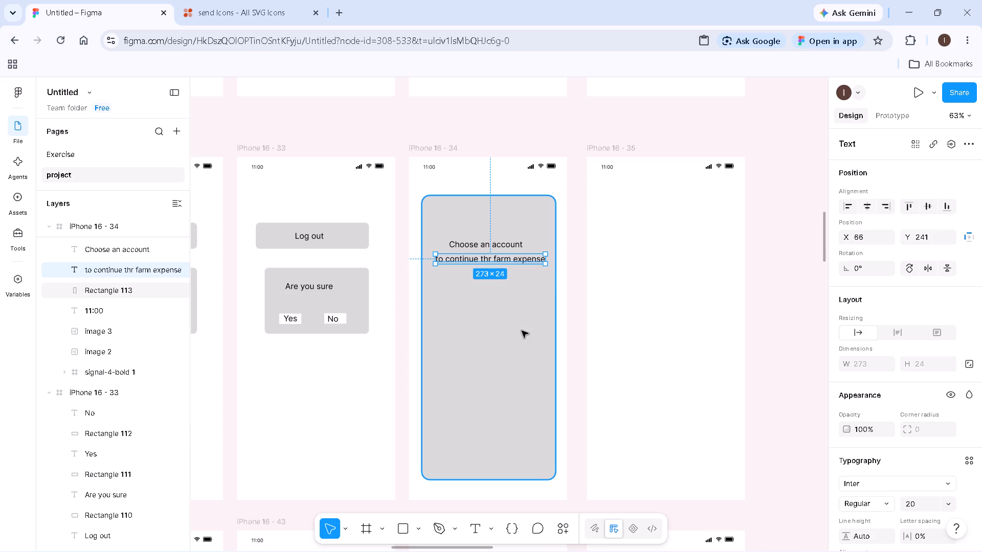
Place a 100 × 100 circle filled white (FFFFFF) beneath the two text lines in iPhone 16 - 34, at about X 142, Y 326.
{"action": "left_click", "coordinate": [414, 525]}
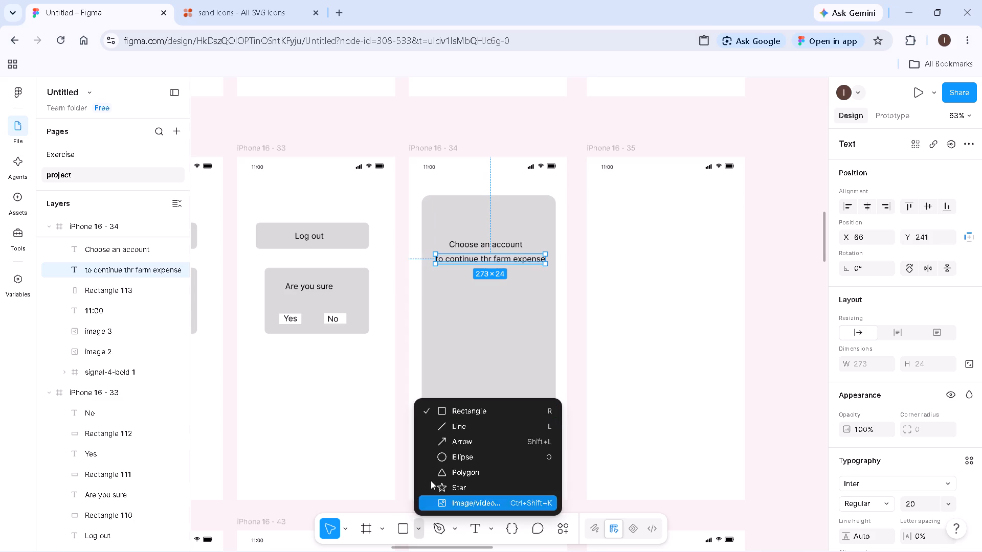
{"action": "double_click", "coordinate": [447, 450]}
{"action": "left_click", "coordinate": [481, 322]}
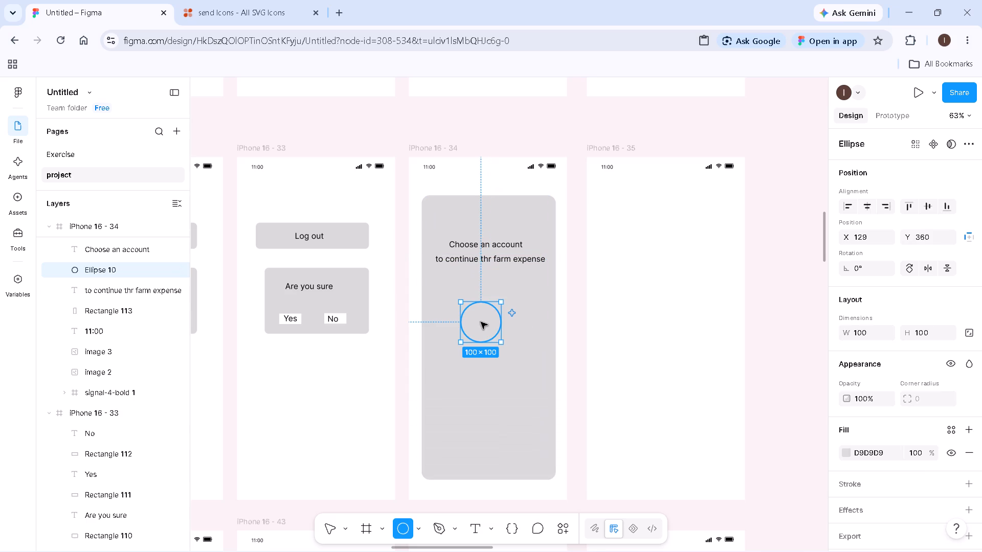
{"action": "left_click", "coordinate": [846, 450]}
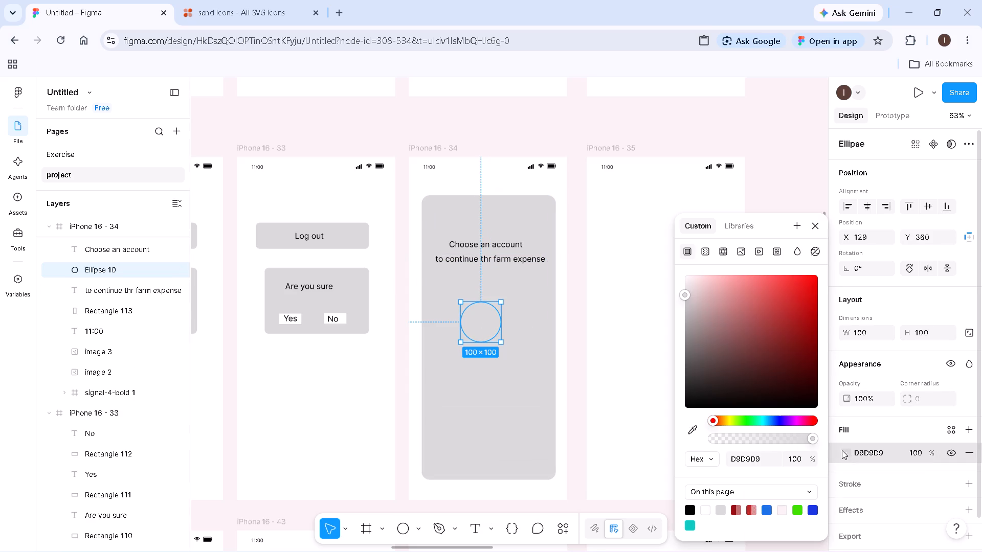
{"action": "left_click", "coordinate": [708, 511]}
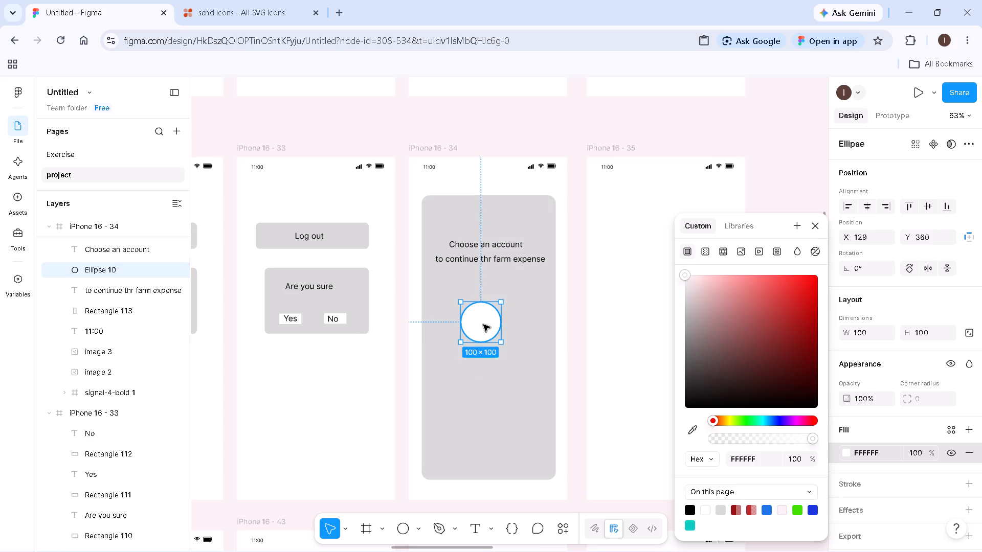
{"action": "left_click_drag", "start_coordinate": [485, 330], "coordinate": [487, 306]}
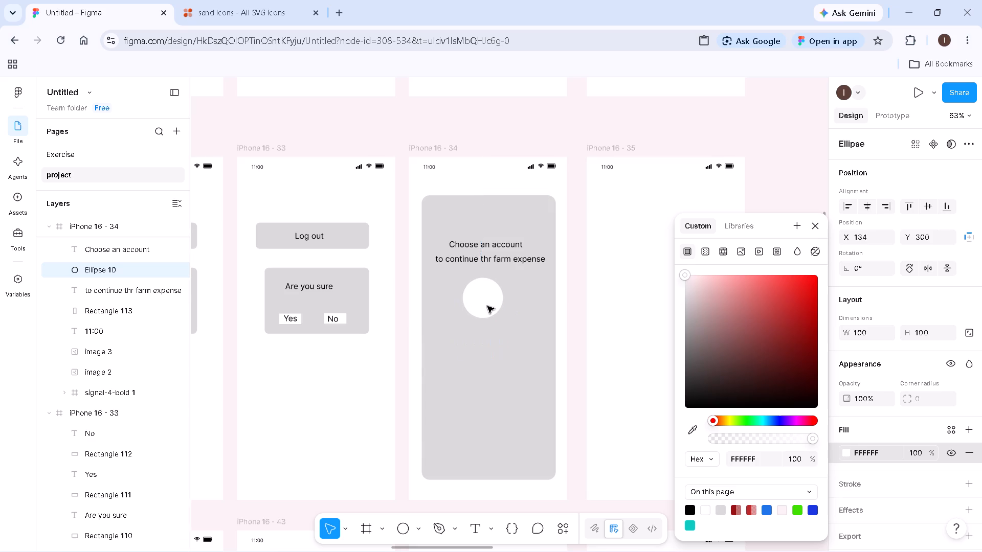
{"action": "left_click_drag", "start_coordinate": [487, 306], "coordinate": [494, 304]}
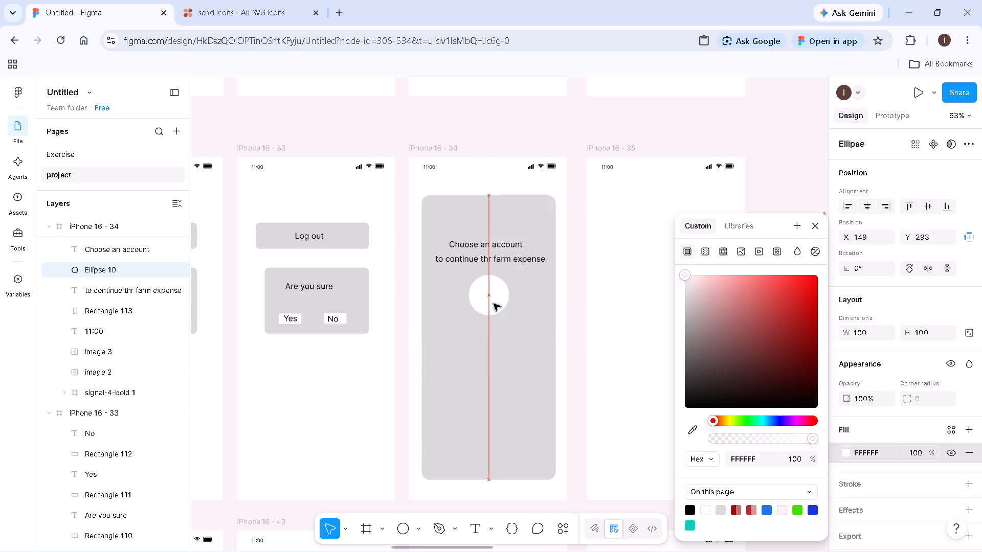
{"action": "left_click_drag", "start_coordinate": [494, 304], "coordinate": [491, 315]}
Review the overview of all wireframe screens, comparing the completed frames with the remaining empty ones.
{"action": "scroll", "coordinate": [490, 315], "scroll_direction": "down", "scroll_amount": 7}
{"action": "scroll", "coordinate": [490, 315], "scroll_direction": "down", "scroll_amount": 4, "text": "ctrl"}
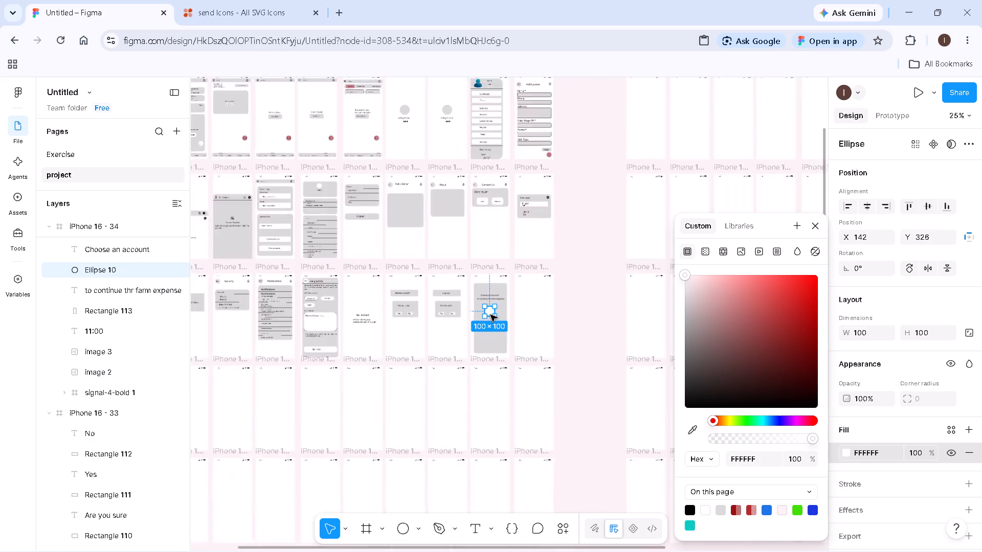
{"action": "scroll", "coordinate": [490, 315], "scroll_direction": "down", "scroll_amount": 7, "text": "ctrl"}
{"action": "scroll", "coordinate": [490, 315], "scroll_direction": "up", "scroll_amount": 5, "text": "ctrl"}
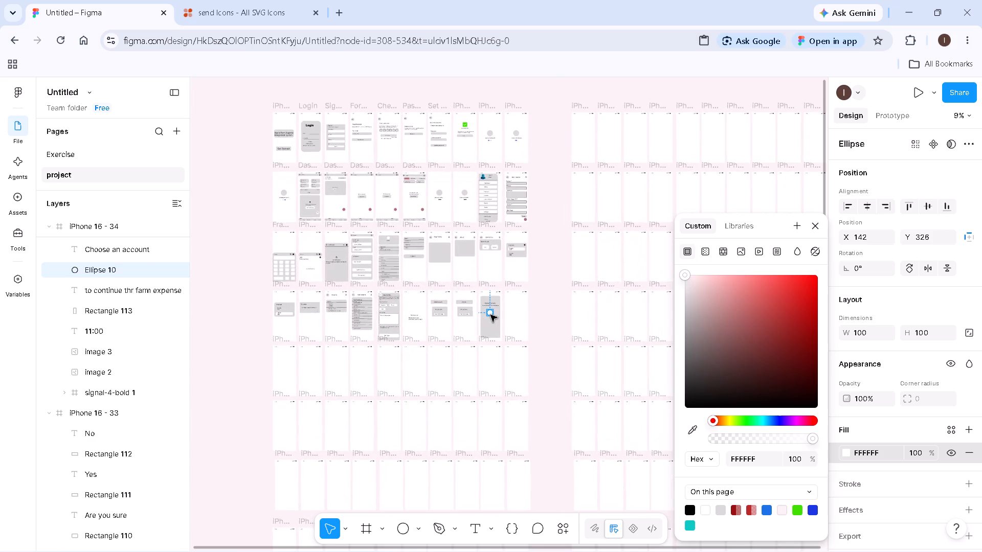
{"action": "scroll", "coordinate": [490, 315], "scroll_direction": "up", "scroll_amount": 8, "text": "ctrl"}
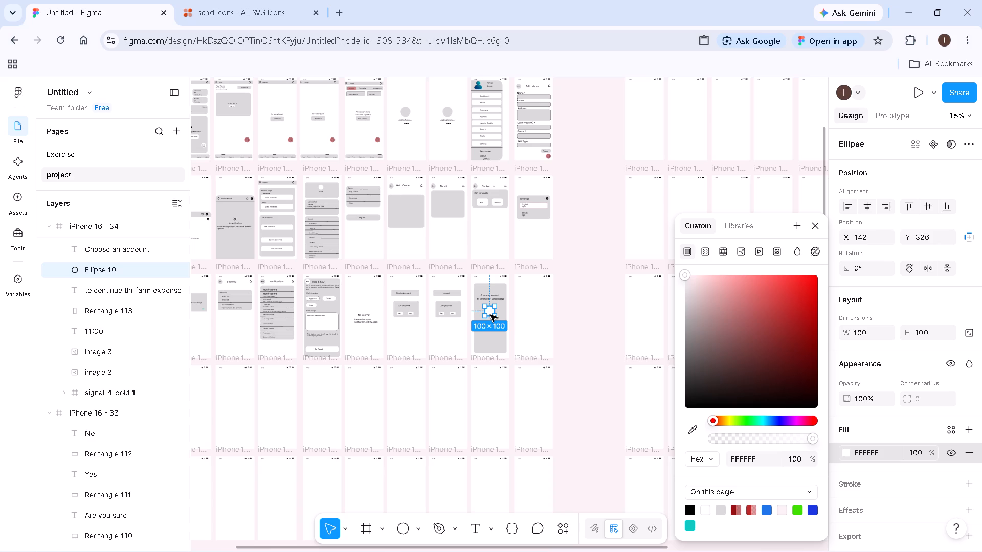
{"action": "scroll", "coordinate": [490, 315], "scroll_direction": "down", "scroll_amount": 6, "text": "ctrl"}
{"action": "scroll", "coordinate": [490, 315], "scroll_direction": "up", "scroll_amount": 4, "text": "ctrl"}
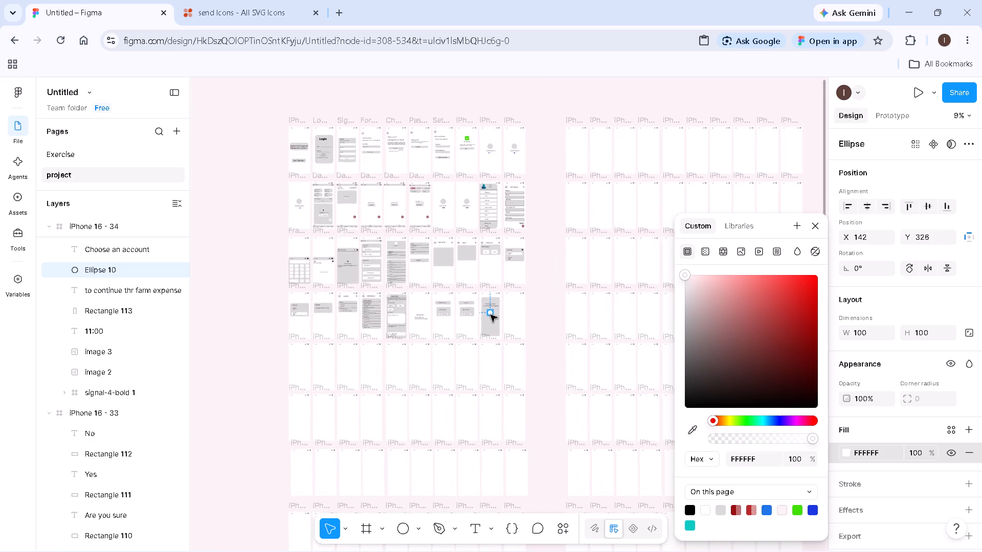
{"action": "scroll", "coordinate": [490, 315], "scroll_direction": "up", "scroll_amount": 6, "text": "ctrl"}
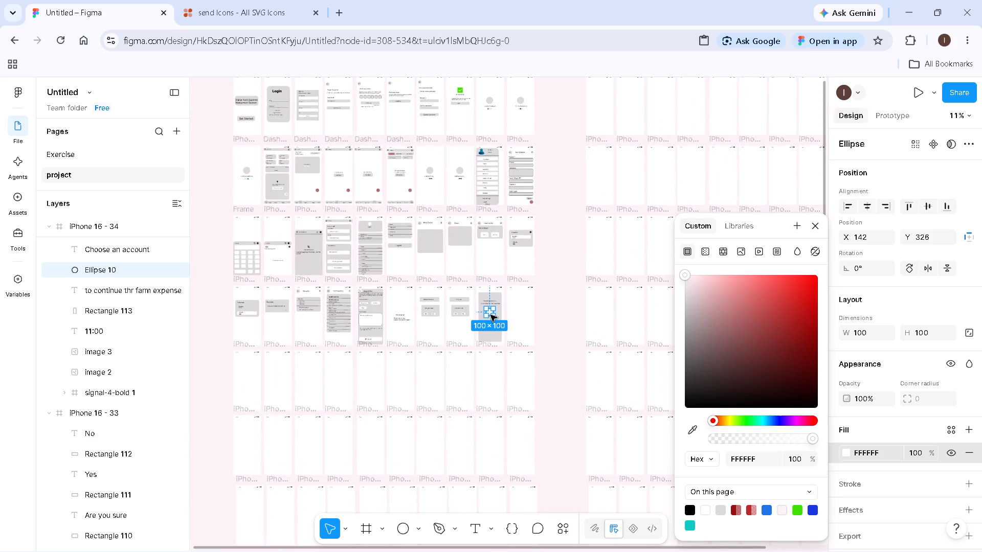